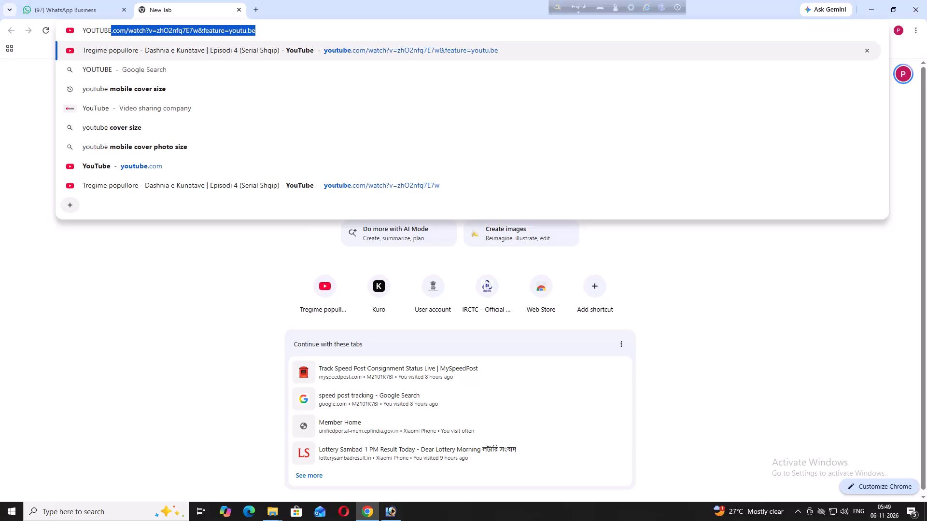
# Open the Online Zone বাংলা channel on YouTube and go to its channel customisation page.
pyautogui.press('Return')
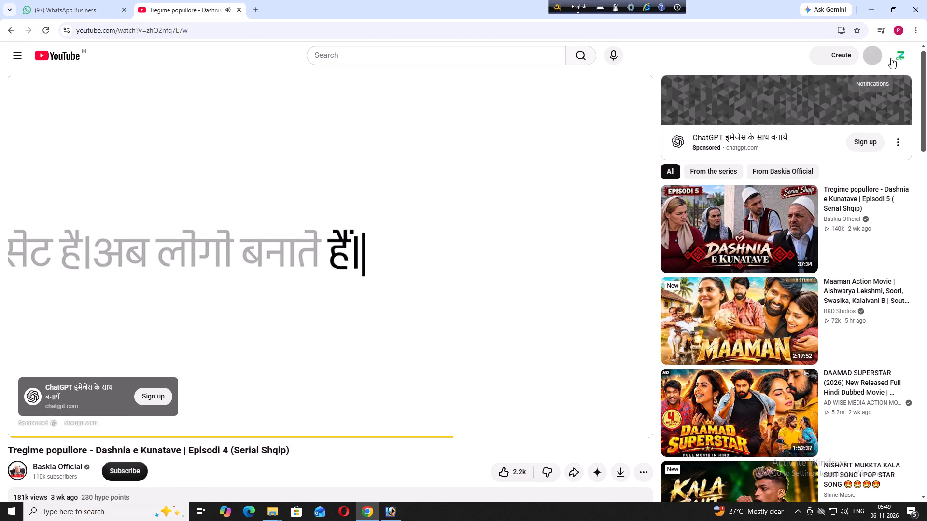
pyautogui.click(899, 59)
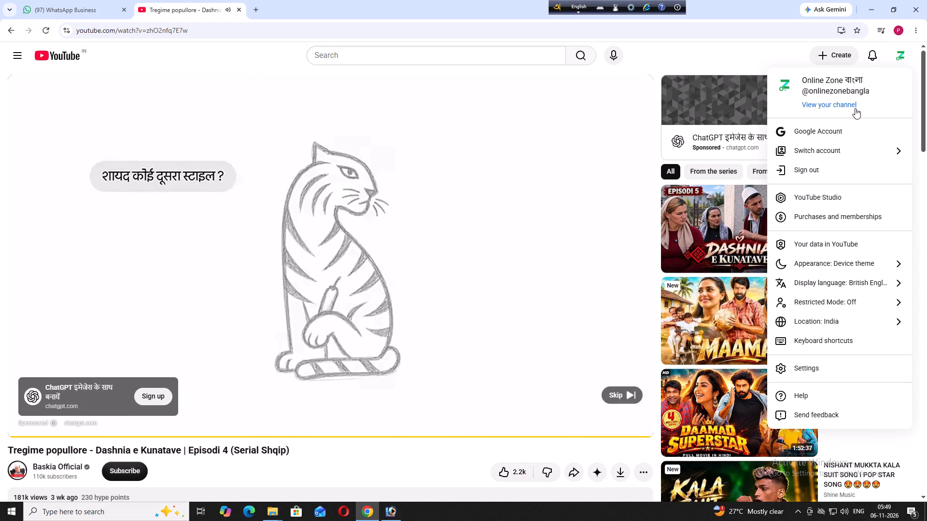
pyautogui.click(838, 109)
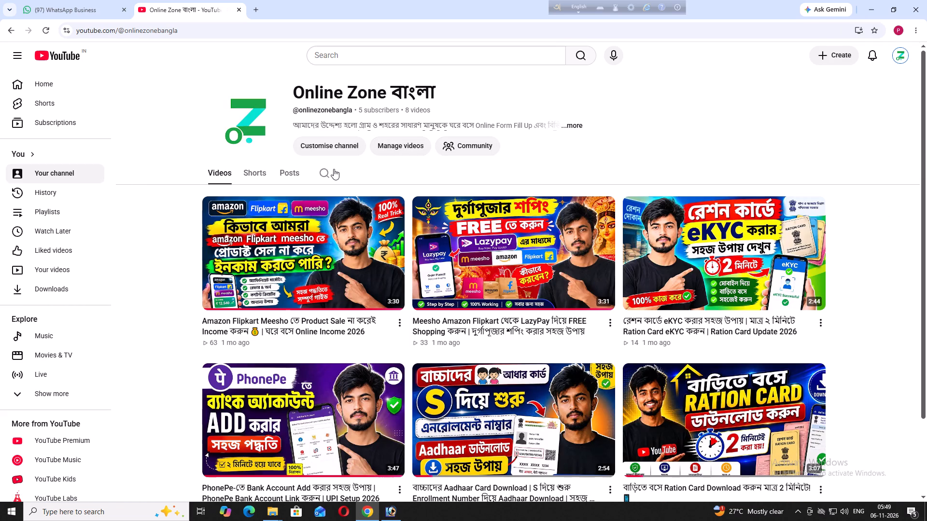
pyautogui.click(335, 146)
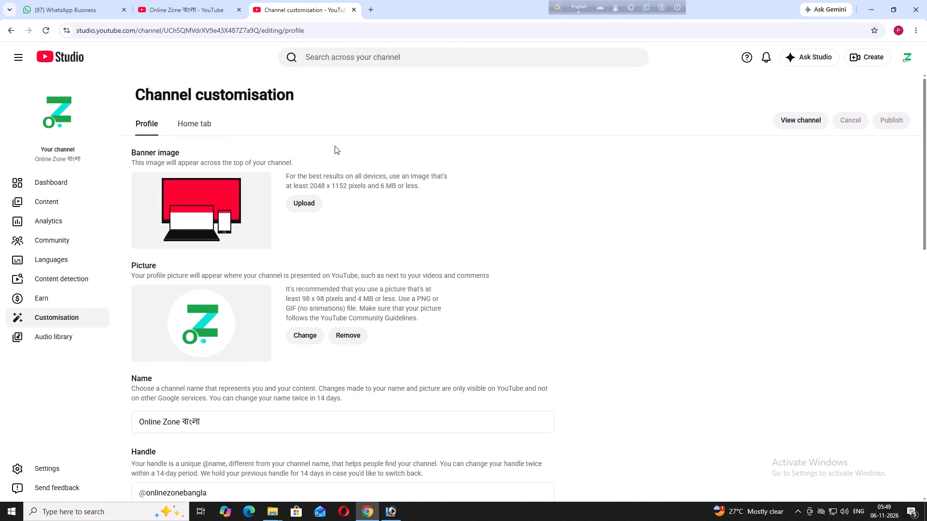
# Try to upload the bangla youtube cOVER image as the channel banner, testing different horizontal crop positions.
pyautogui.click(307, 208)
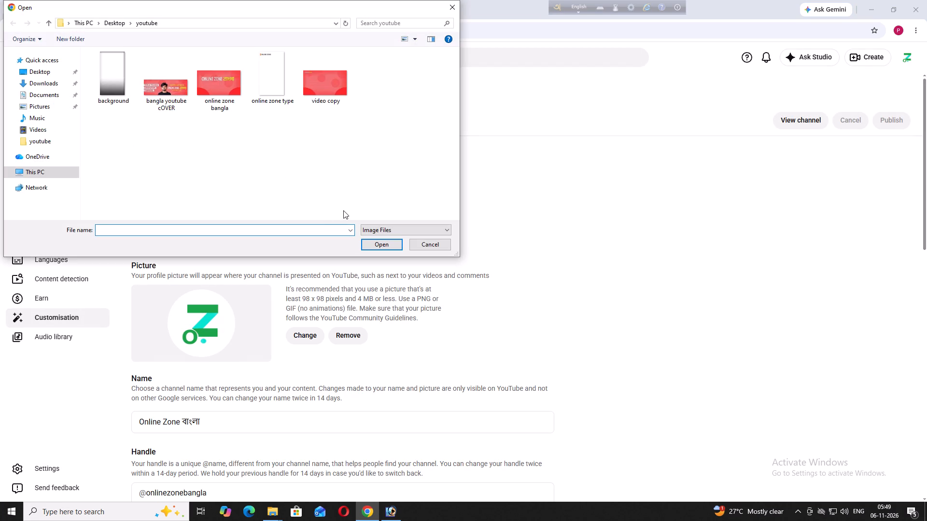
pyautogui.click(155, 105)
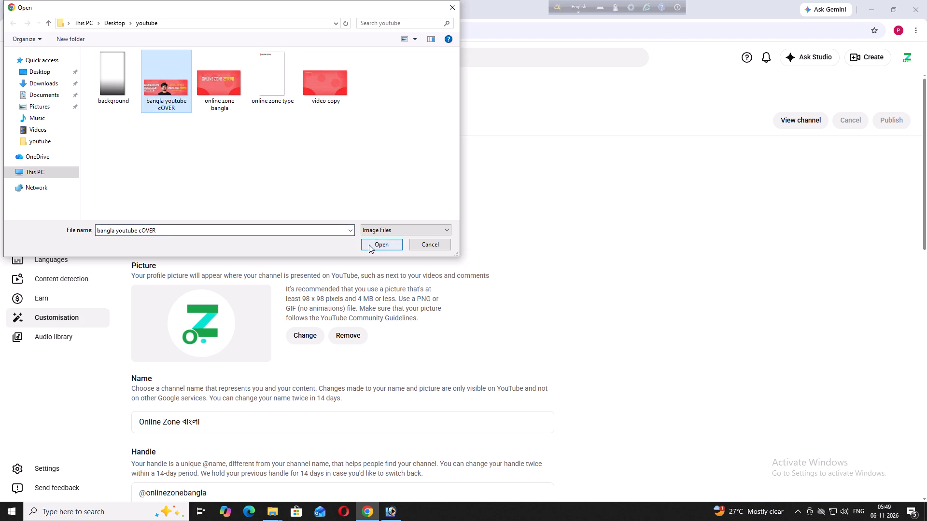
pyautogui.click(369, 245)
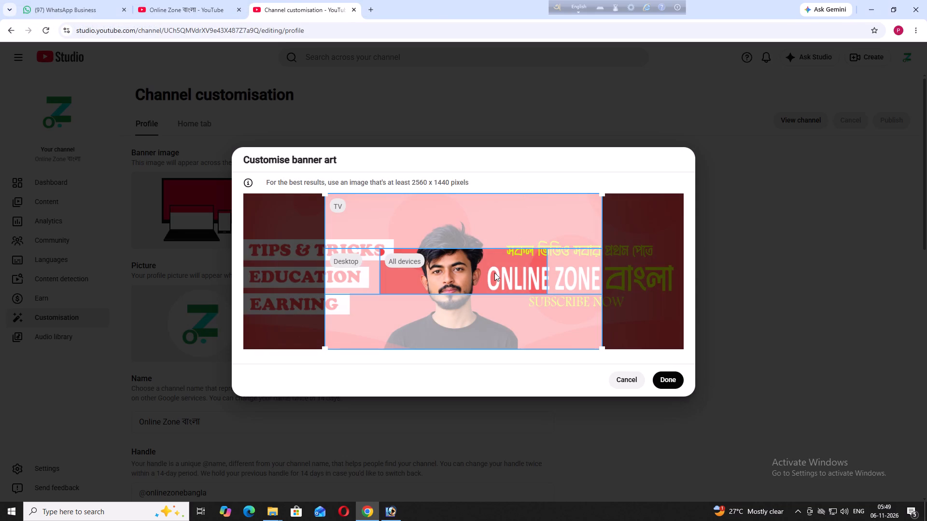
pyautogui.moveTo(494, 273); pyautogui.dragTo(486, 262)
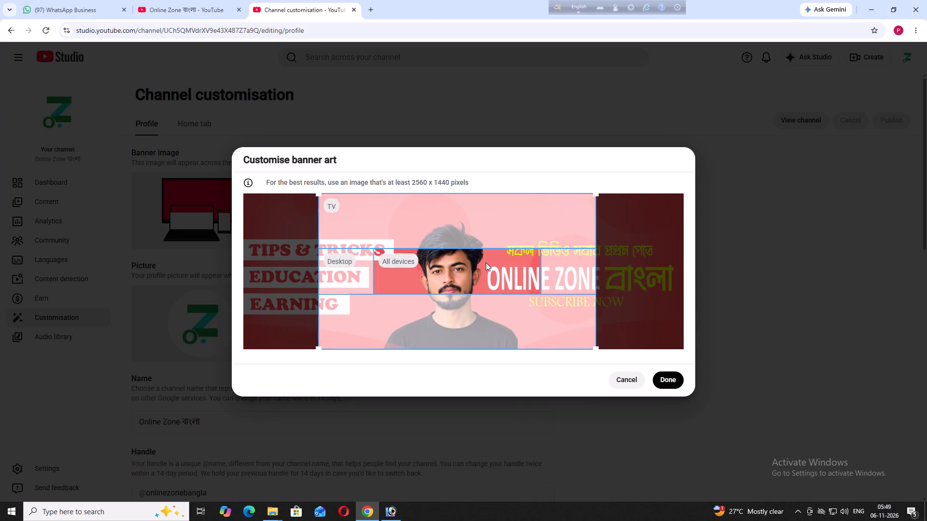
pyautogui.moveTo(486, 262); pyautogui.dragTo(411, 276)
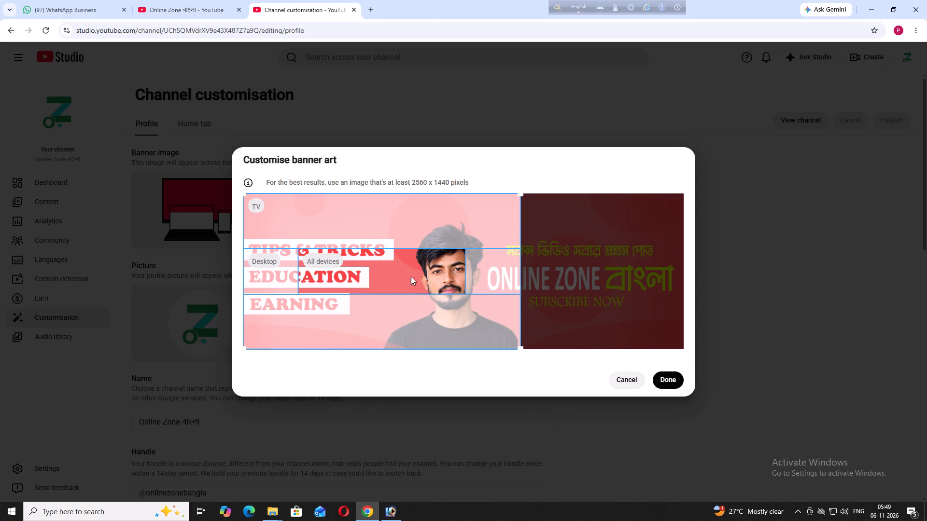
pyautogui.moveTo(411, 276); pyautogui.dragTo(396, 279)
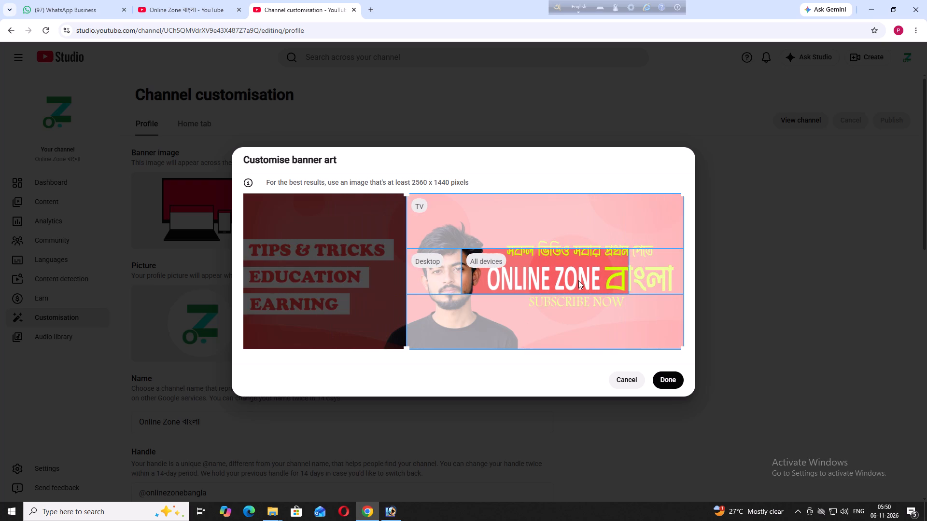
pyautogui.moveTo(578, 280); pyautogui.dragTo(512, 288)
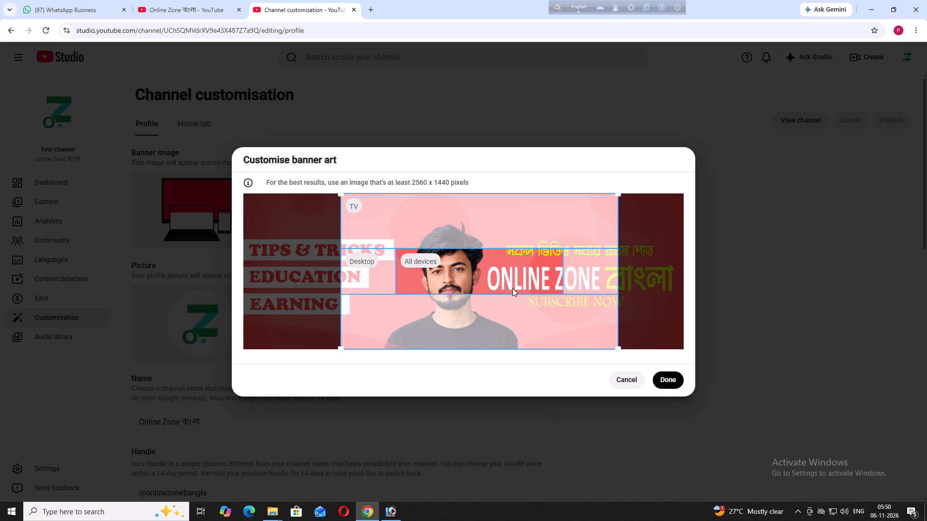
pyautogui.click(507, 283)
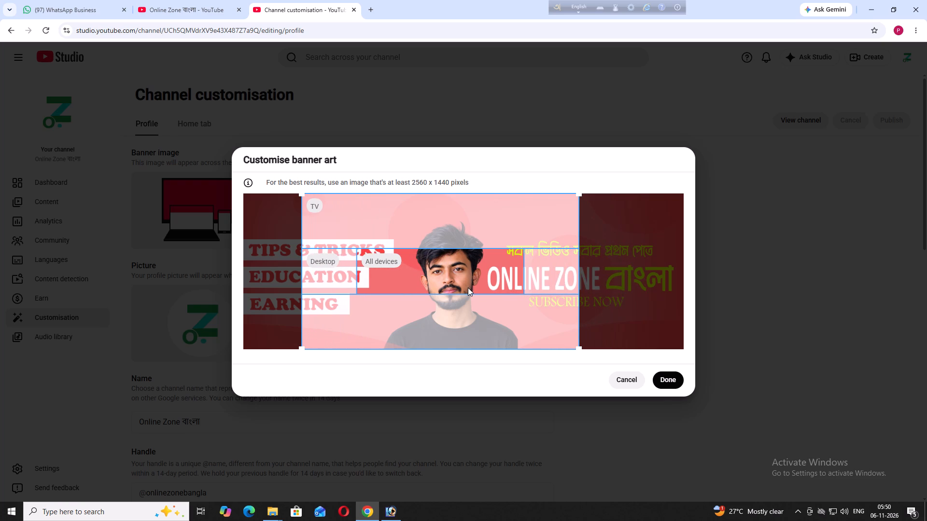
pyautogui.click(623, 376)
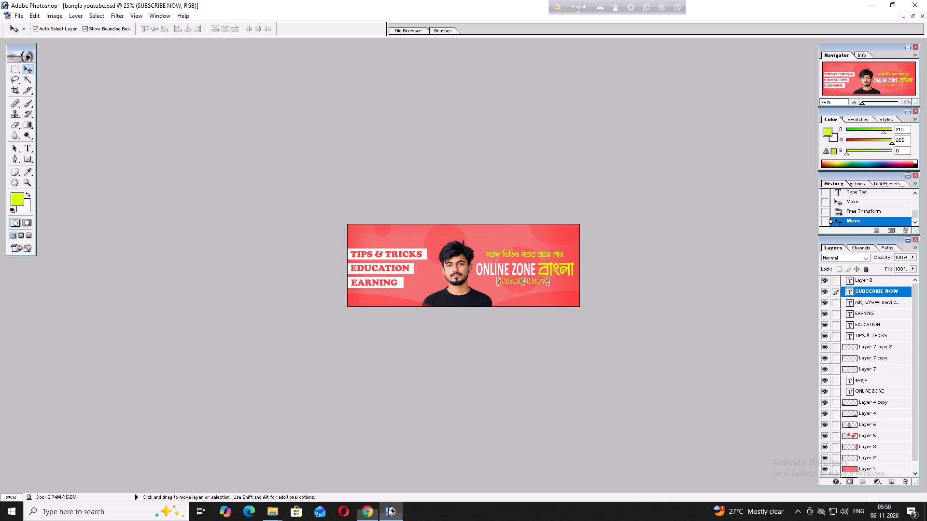
# Create a new white RGB document of 2048 x 1152 pixels at 300 pixels/inch in Photoshop, matching YouTube's recommended banner size.
pyautogui.click(18, 17)
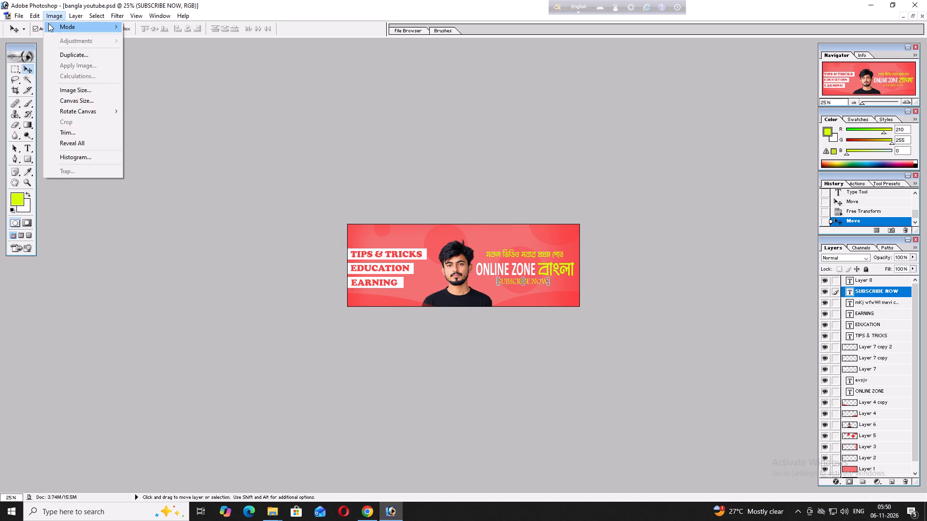
pyautogui.click(25, 23)
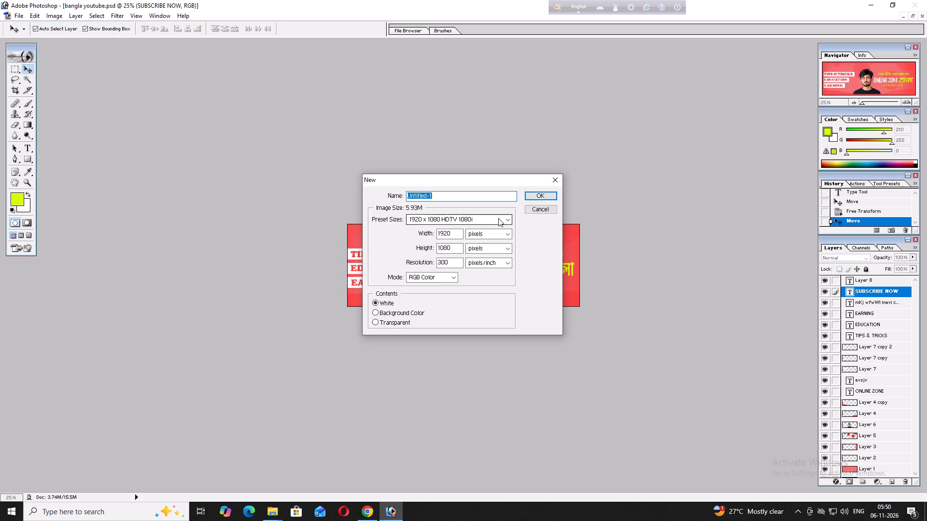
pyautogui.click(456, 230)
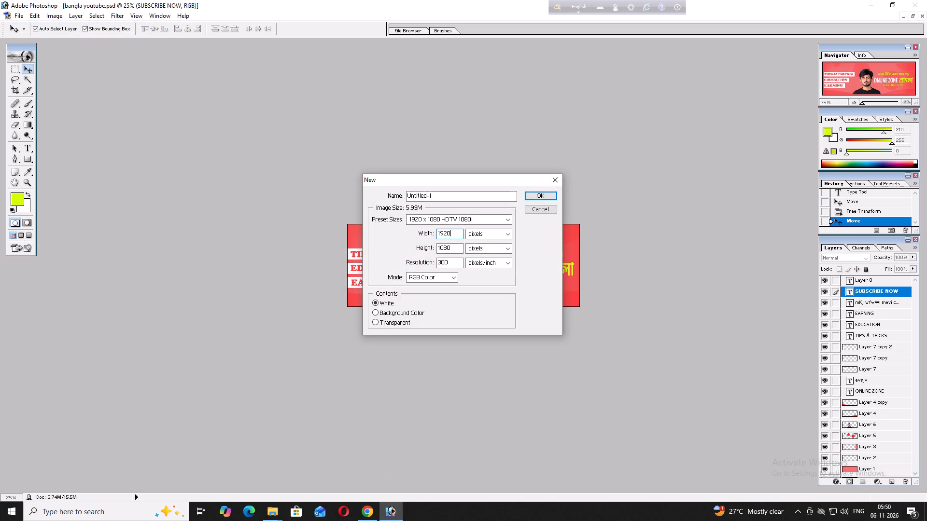
pyautogui.press('BackSpace')
pyautogui.press('BackSpace')
pyautogui.press('BackSpace')
pyautogui.press('BackSpace')
pyautogui.press('BackSpace')
pyautogui.write('20')
pyautogui.write('48')
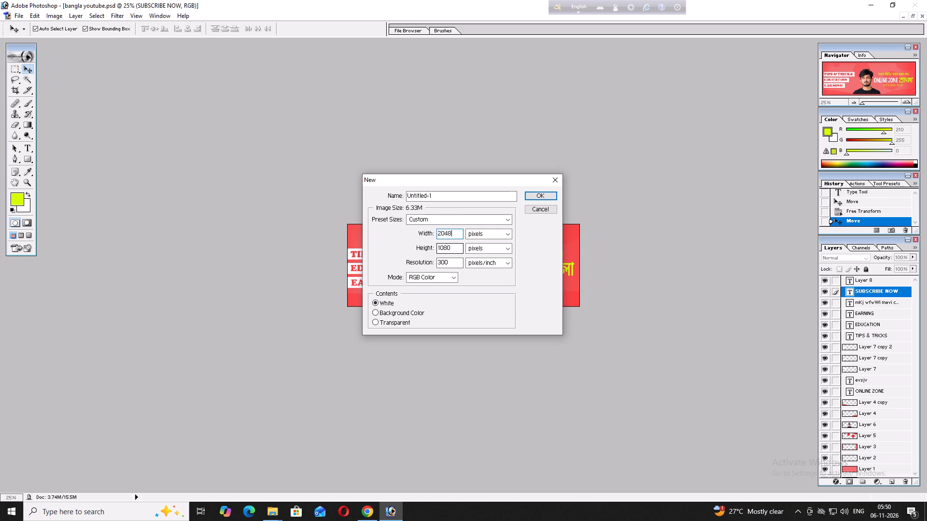
pyautogui.click(365, 516)
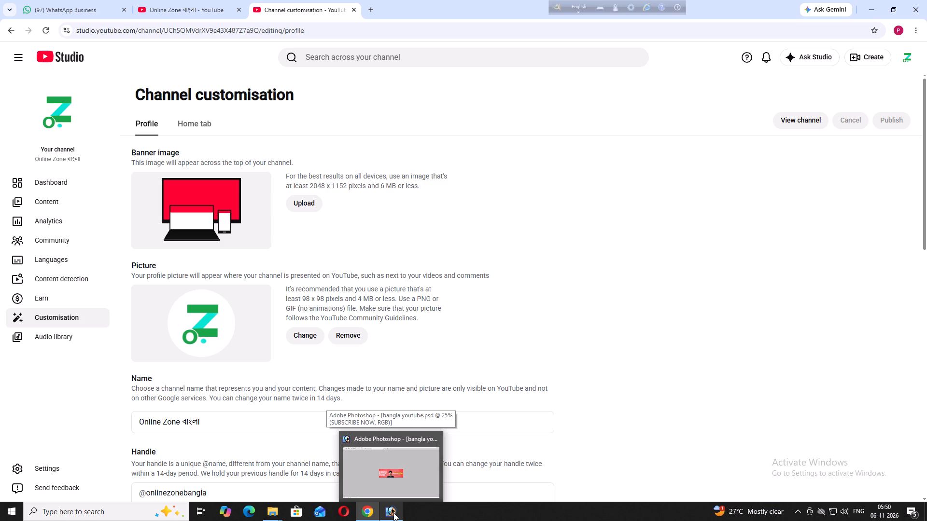
pyautogui.click(393, 513)
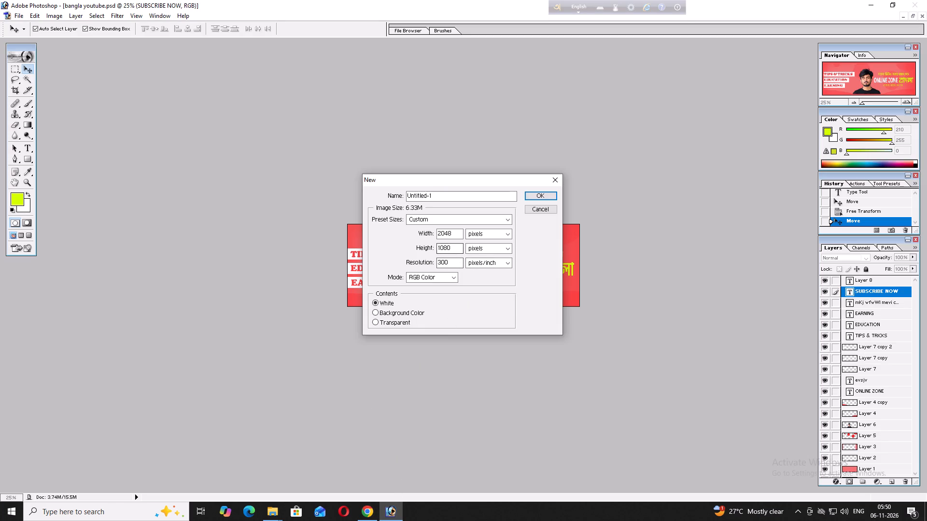
pyautogui.click(456, 247)
pyautogui.press('BackSpace')
pyautogui.press('BackSpace')
pyautogui.press('BackSpace')
pyautogui.write('152')
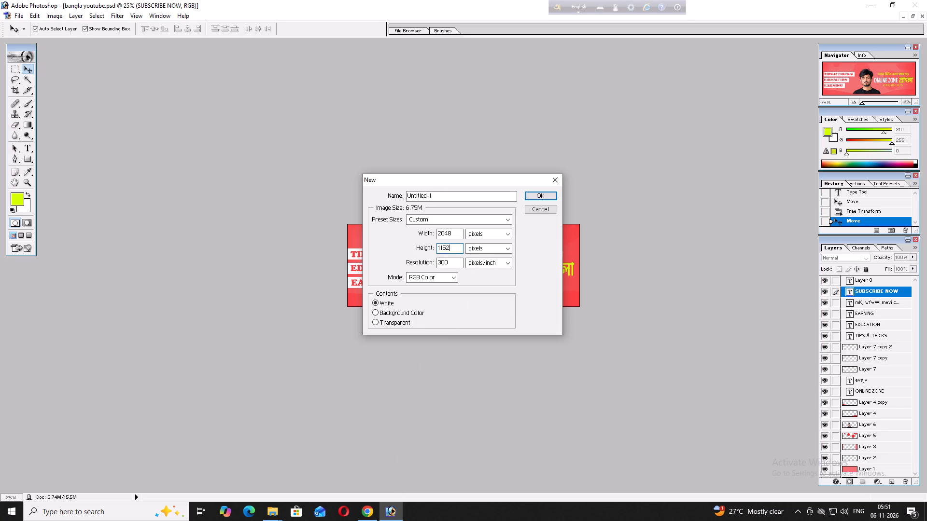
pyautogui.click(543, 193)
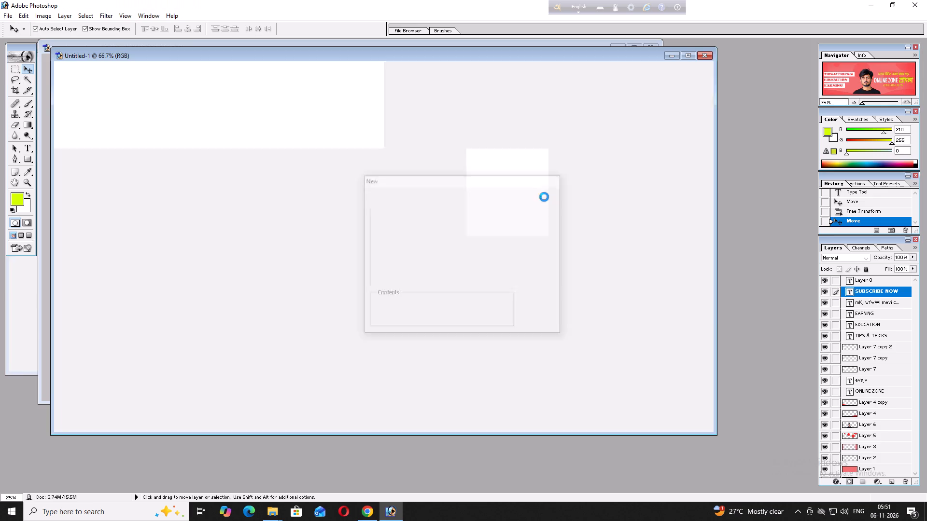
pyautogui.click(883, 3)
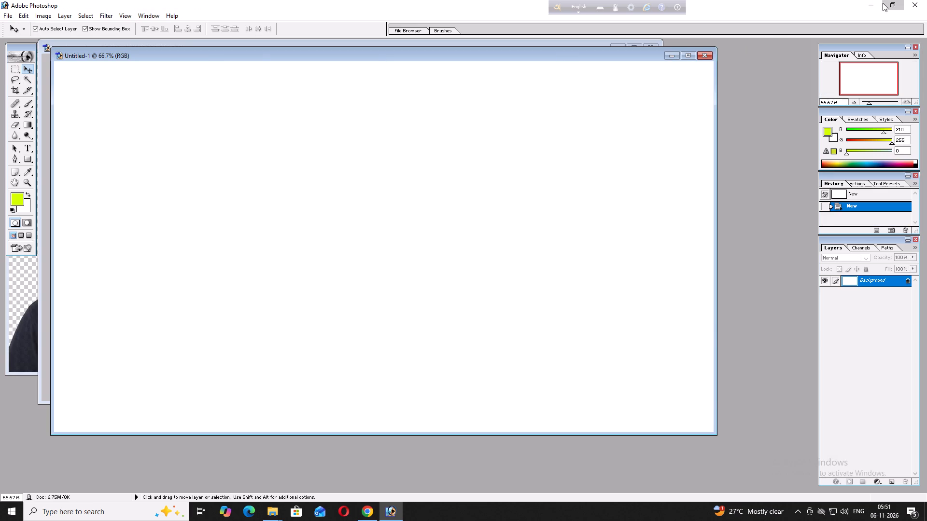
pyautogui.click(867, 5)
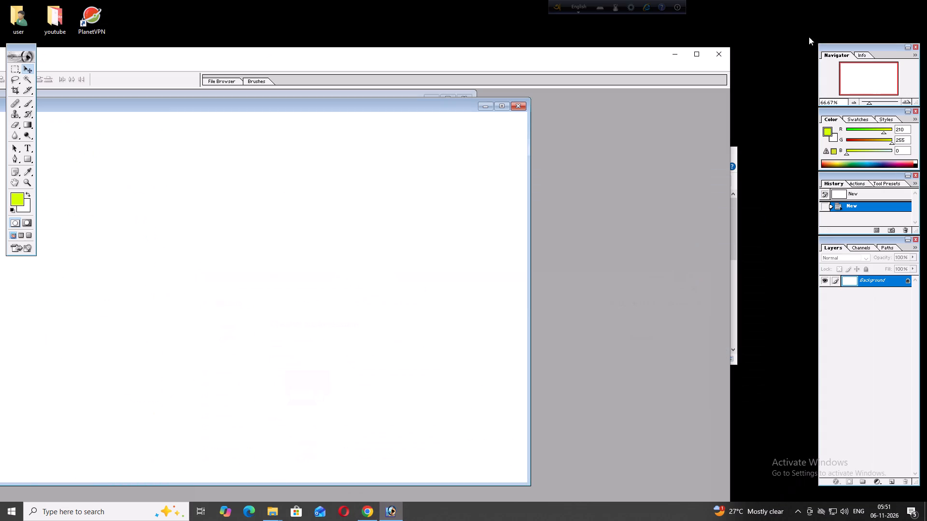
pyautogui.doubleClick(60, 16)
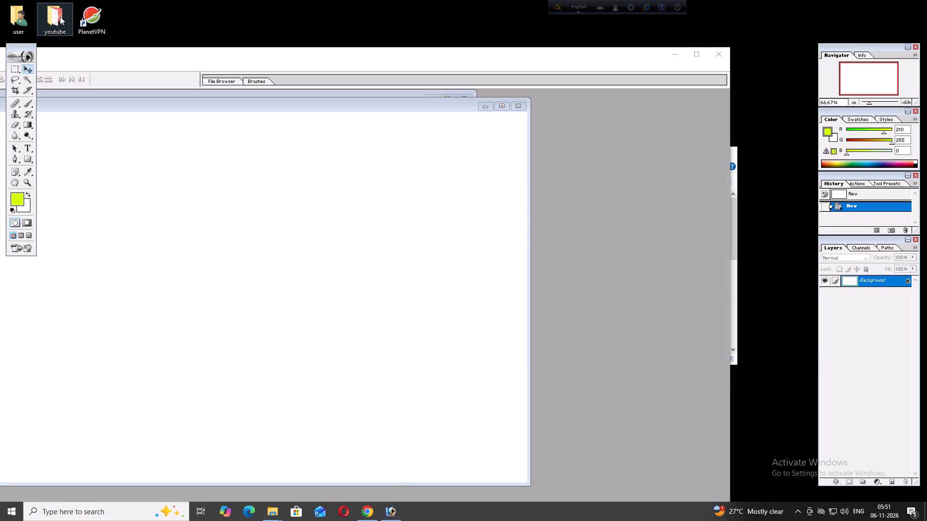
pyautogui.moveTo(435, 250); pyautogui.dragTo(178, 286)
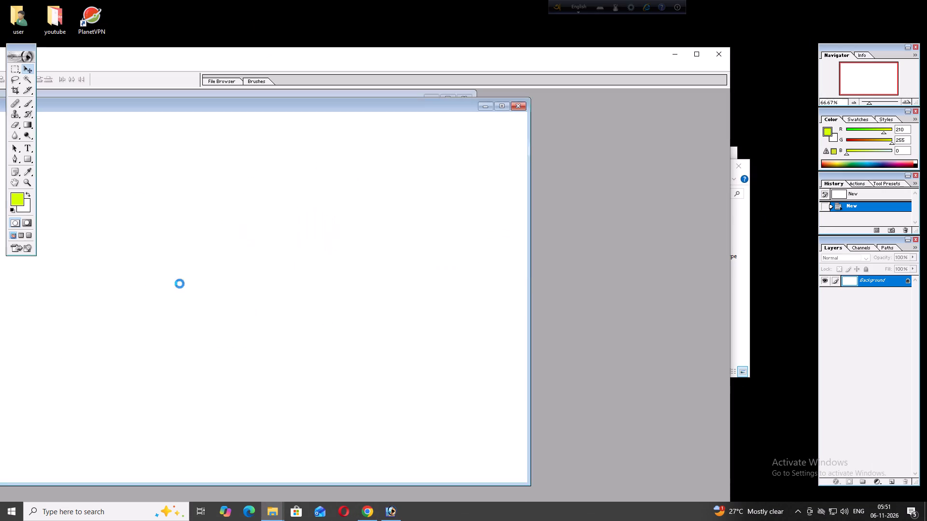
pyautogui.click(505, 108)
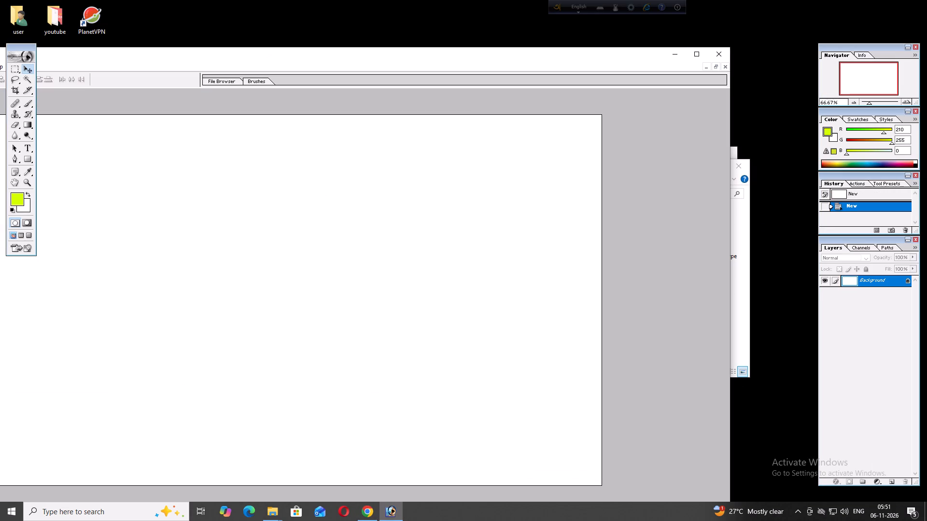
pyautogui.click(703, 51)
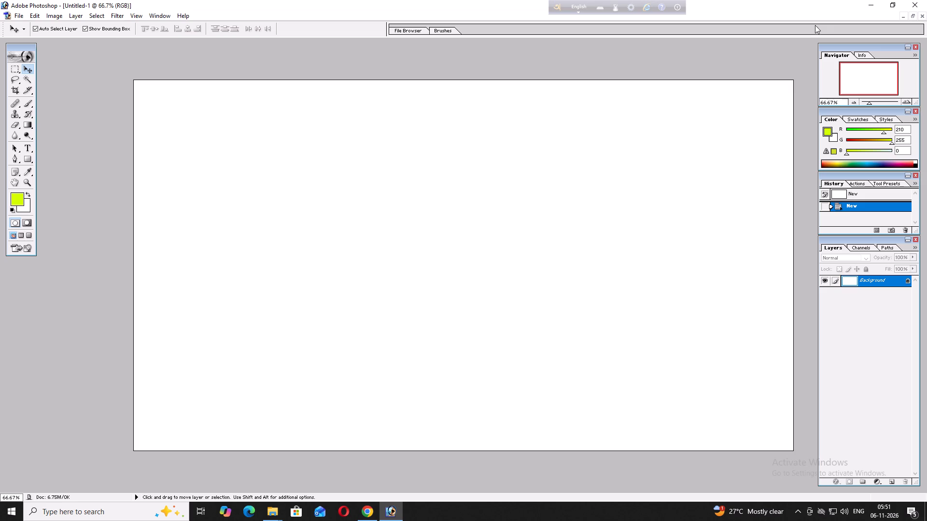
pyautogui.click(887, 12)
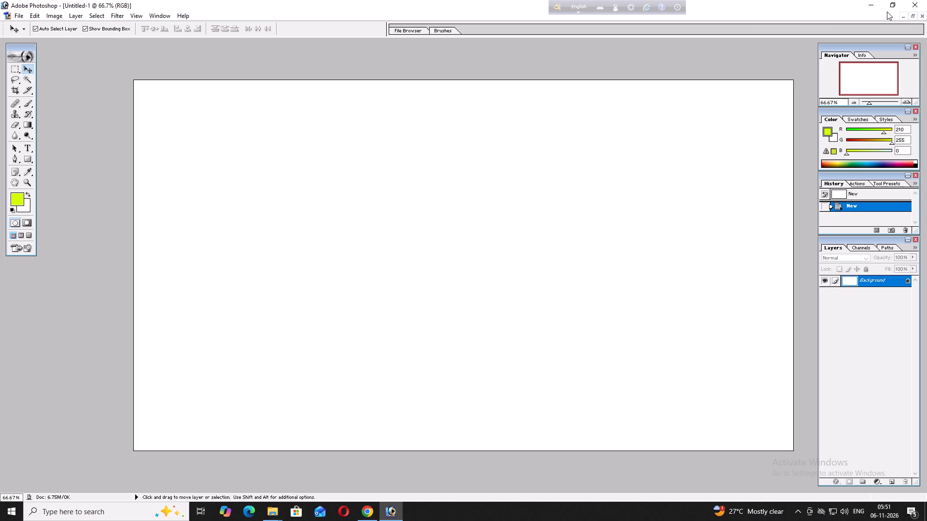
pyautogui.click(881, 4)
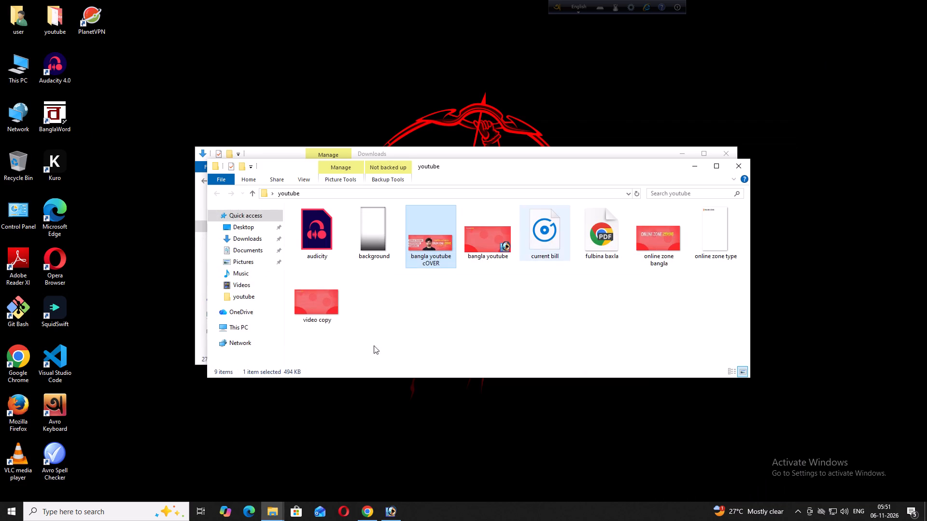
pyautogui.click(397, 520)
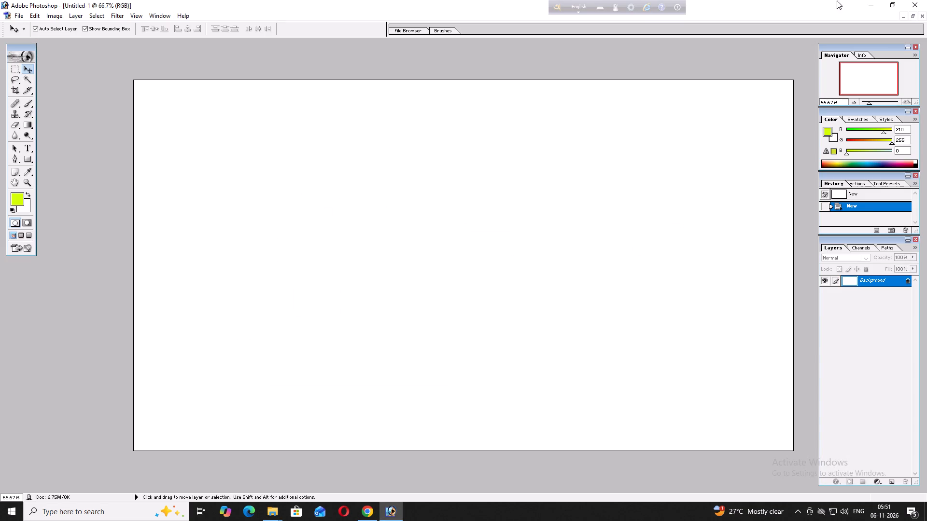
# Float the blank document in its own window and move it down to uncover the bangla youtube.psd banner design.
pyautogui.click(886, 2)
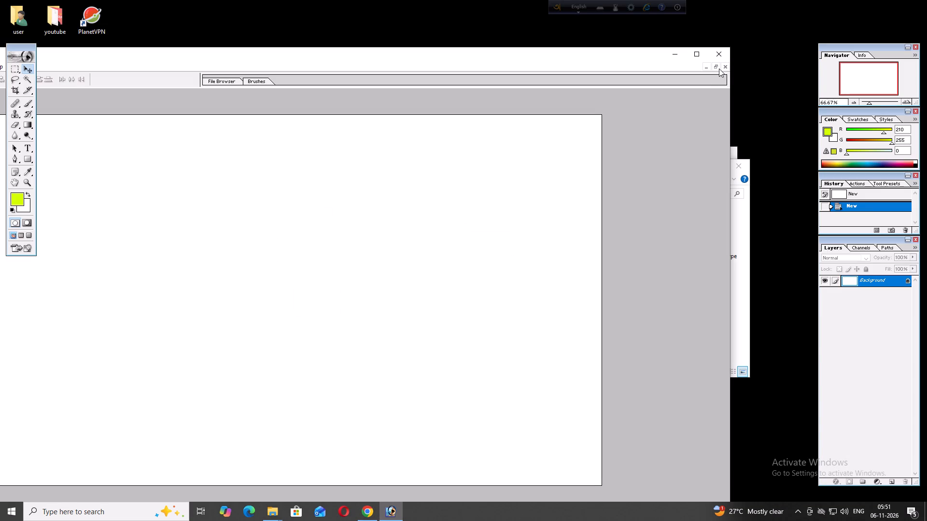
pyautogui.click(717, 68)
pyautogui.moveTo(415, 107); pyautogui.dragTo(515, 135)
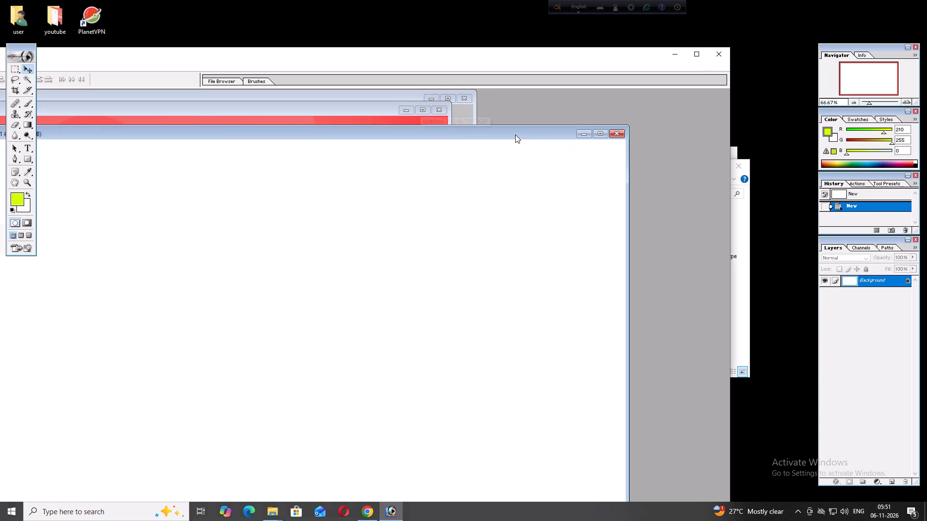
pyautogui.moveTo(515, 135); pyautogui.dragTo(516, 135)
pyautogui.moveTo(426, 130); pyautogui.dragTo(452, 207)
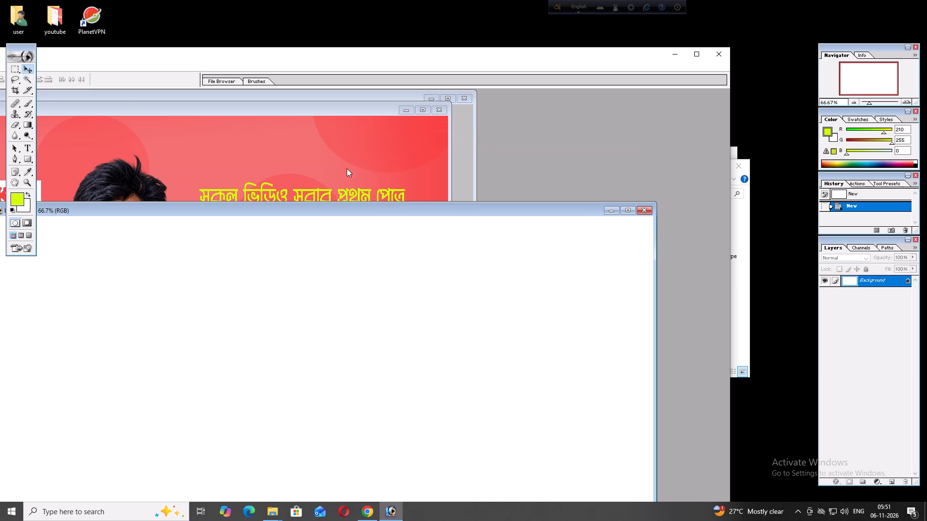
# Copy the flattened banner design into the blank 2048 x 1152 document as a new layer and maximise the workspace.
pyautogui.moveTo(200, 176); pyautogui.dragTo(257, 300)
pyautogui.moveTo(240, 246); pyautogui.dragTo(246, 261)
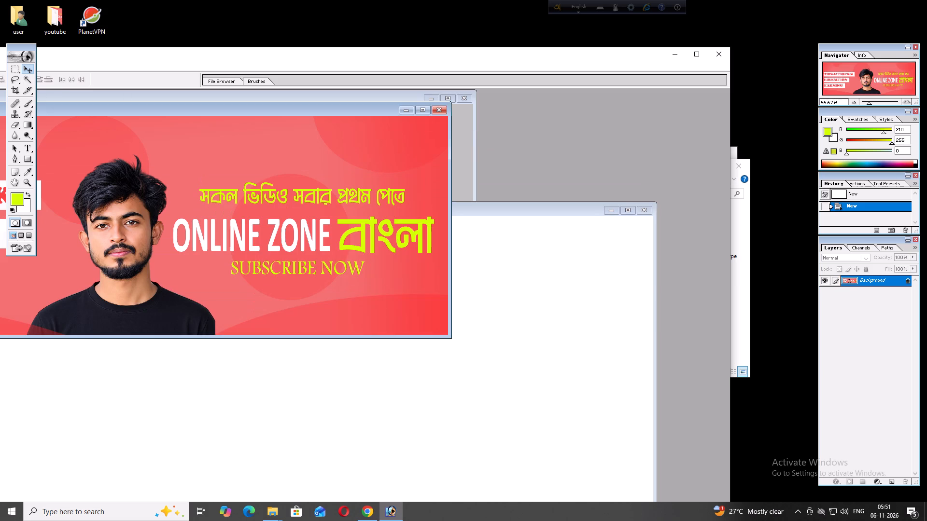
pyautogui.moveTo(246, 261); pyautogui.dragTo(441, 373)
pyautogui.click(626, 212)
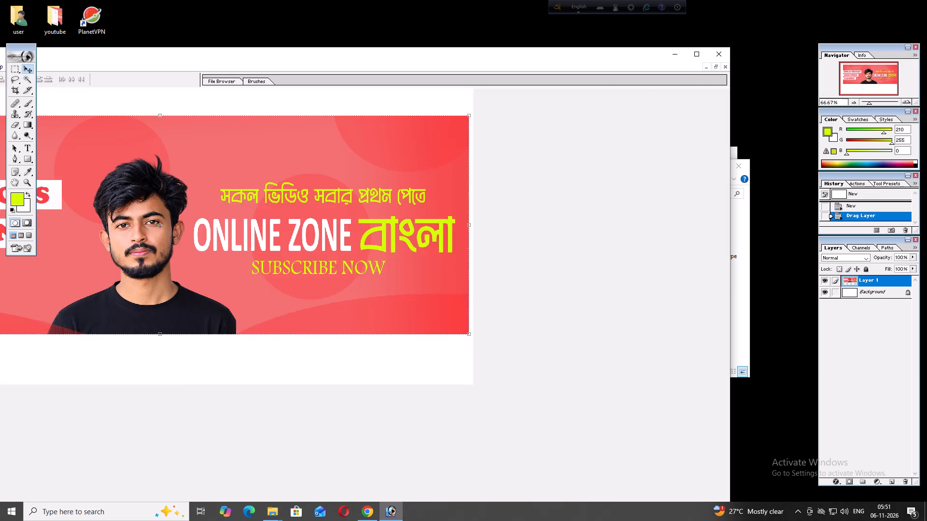
pyautogui.click(688, 56)
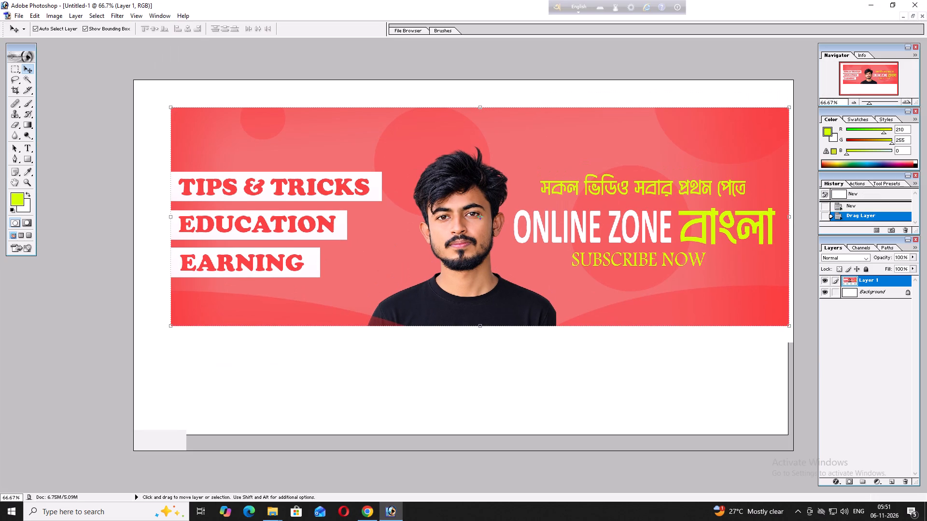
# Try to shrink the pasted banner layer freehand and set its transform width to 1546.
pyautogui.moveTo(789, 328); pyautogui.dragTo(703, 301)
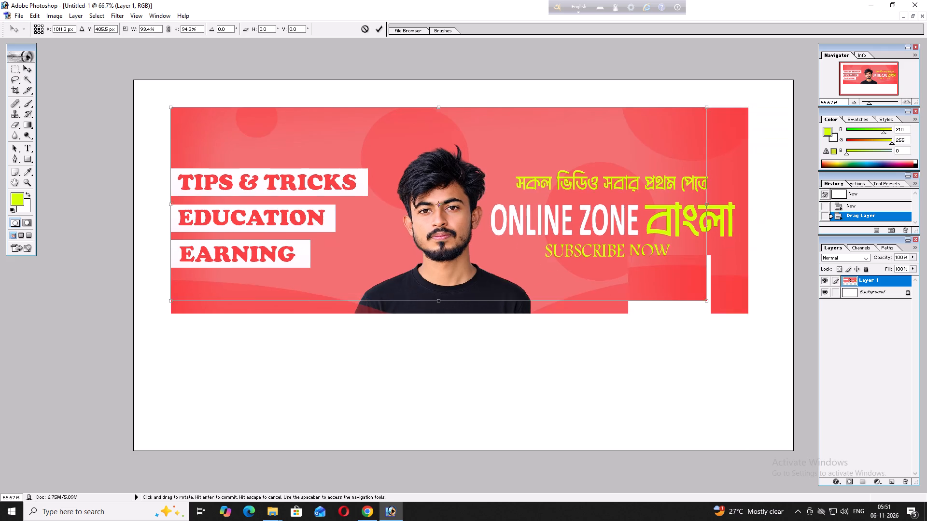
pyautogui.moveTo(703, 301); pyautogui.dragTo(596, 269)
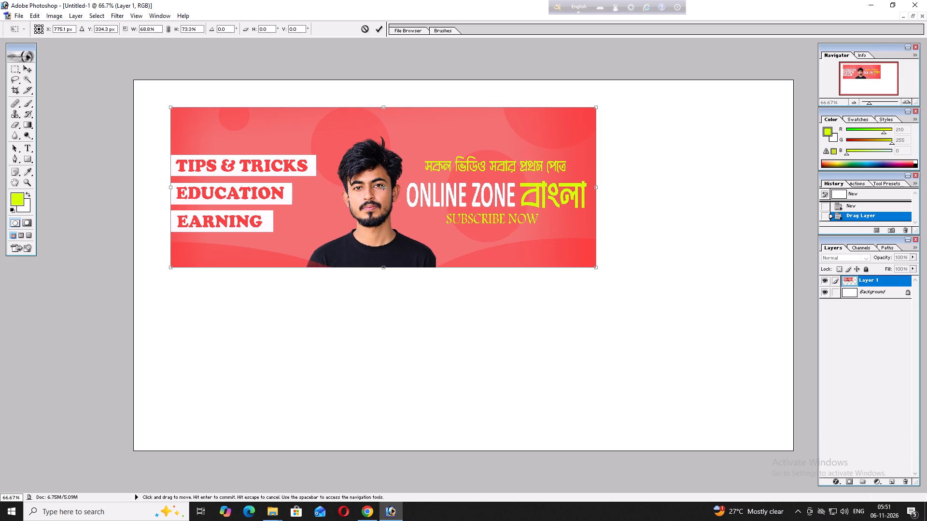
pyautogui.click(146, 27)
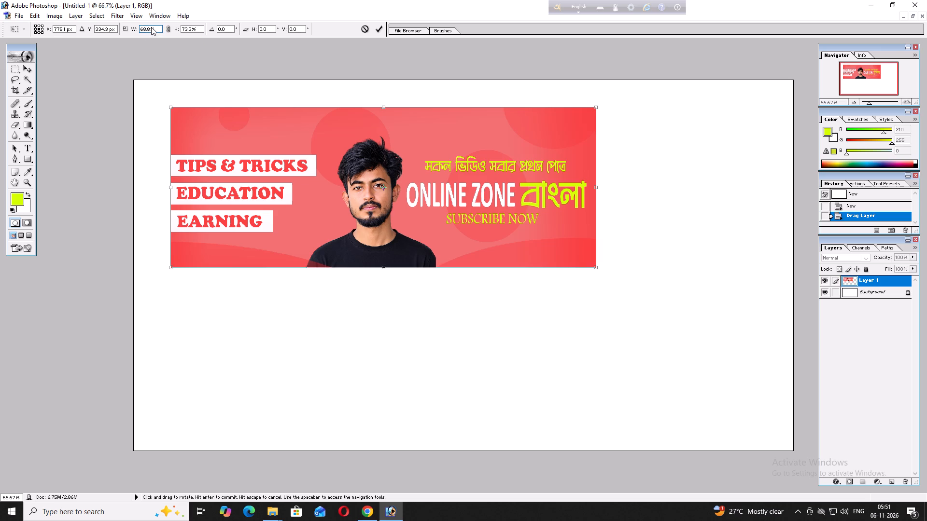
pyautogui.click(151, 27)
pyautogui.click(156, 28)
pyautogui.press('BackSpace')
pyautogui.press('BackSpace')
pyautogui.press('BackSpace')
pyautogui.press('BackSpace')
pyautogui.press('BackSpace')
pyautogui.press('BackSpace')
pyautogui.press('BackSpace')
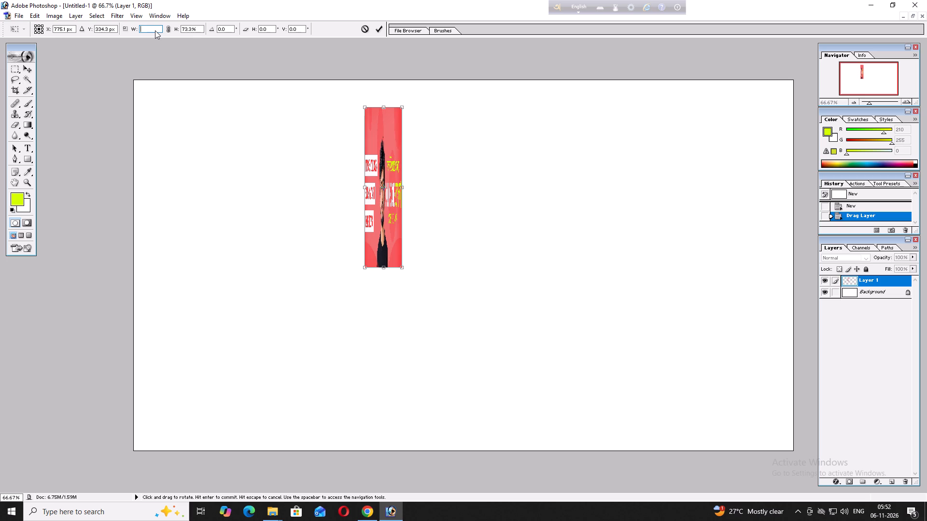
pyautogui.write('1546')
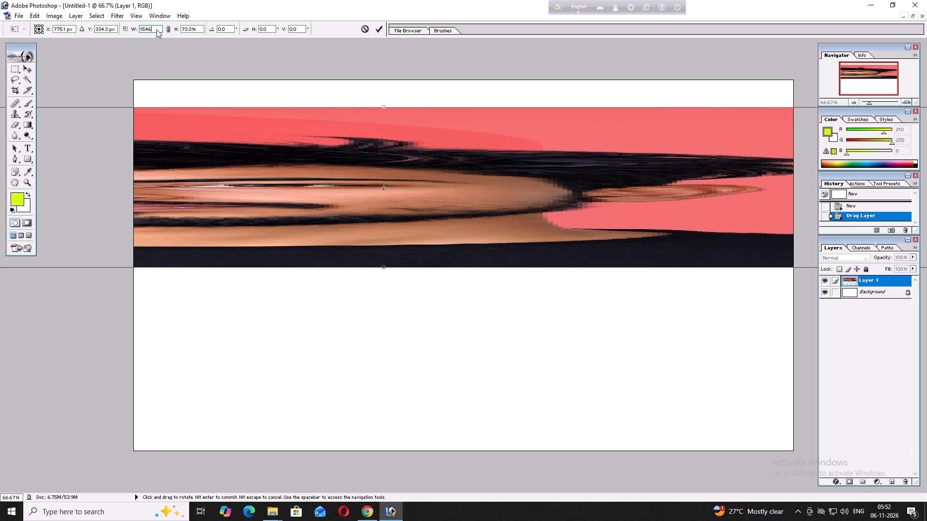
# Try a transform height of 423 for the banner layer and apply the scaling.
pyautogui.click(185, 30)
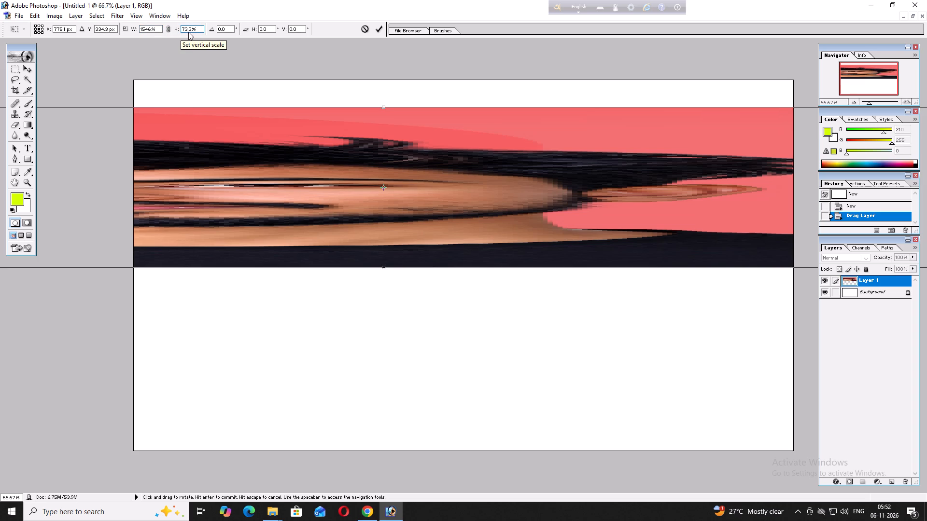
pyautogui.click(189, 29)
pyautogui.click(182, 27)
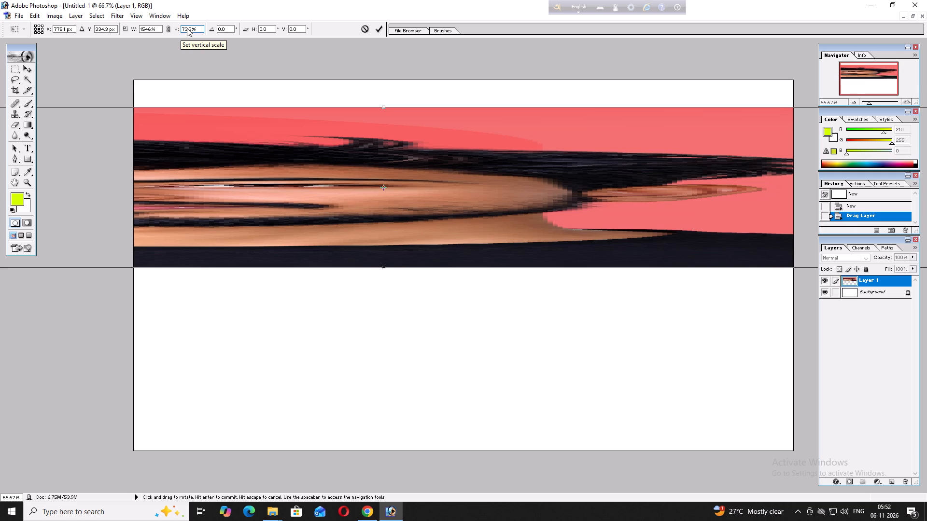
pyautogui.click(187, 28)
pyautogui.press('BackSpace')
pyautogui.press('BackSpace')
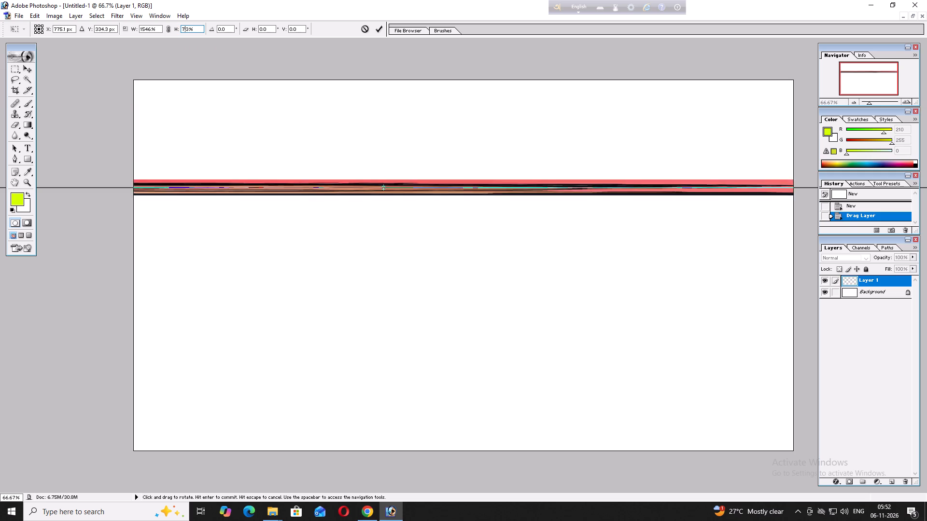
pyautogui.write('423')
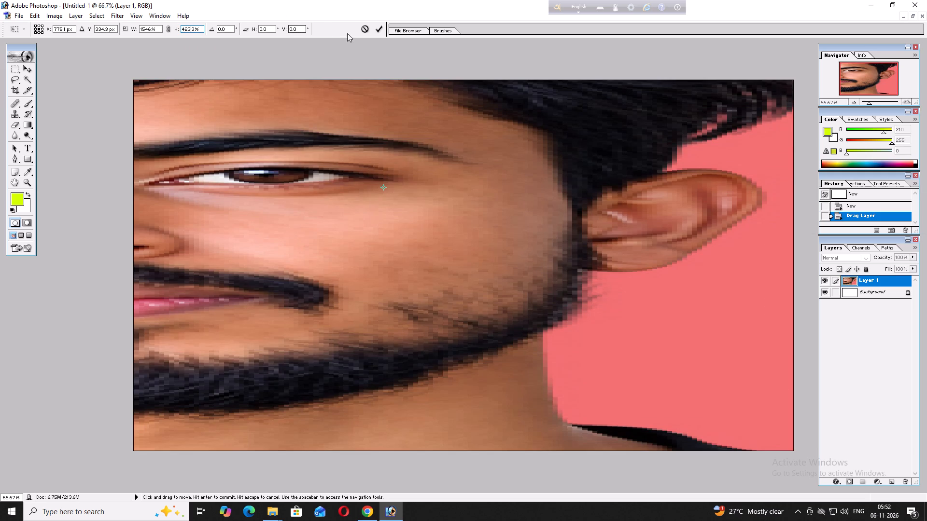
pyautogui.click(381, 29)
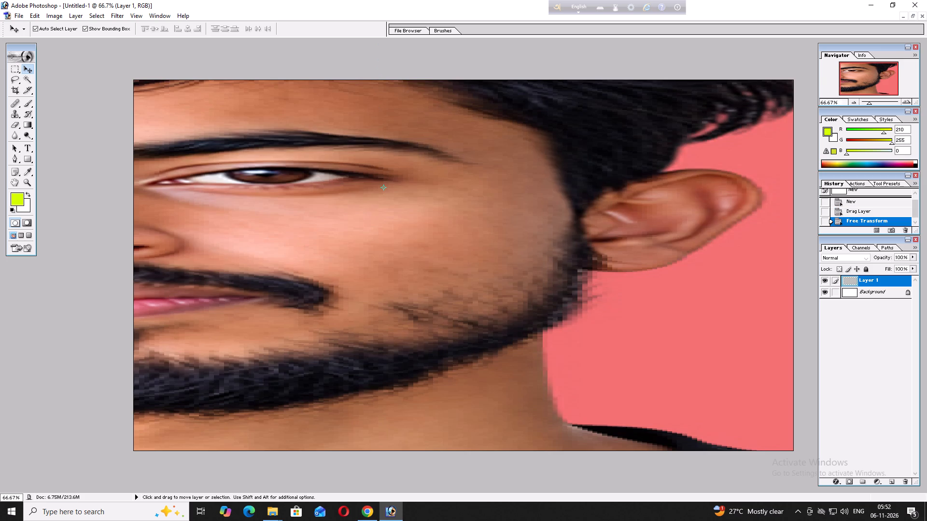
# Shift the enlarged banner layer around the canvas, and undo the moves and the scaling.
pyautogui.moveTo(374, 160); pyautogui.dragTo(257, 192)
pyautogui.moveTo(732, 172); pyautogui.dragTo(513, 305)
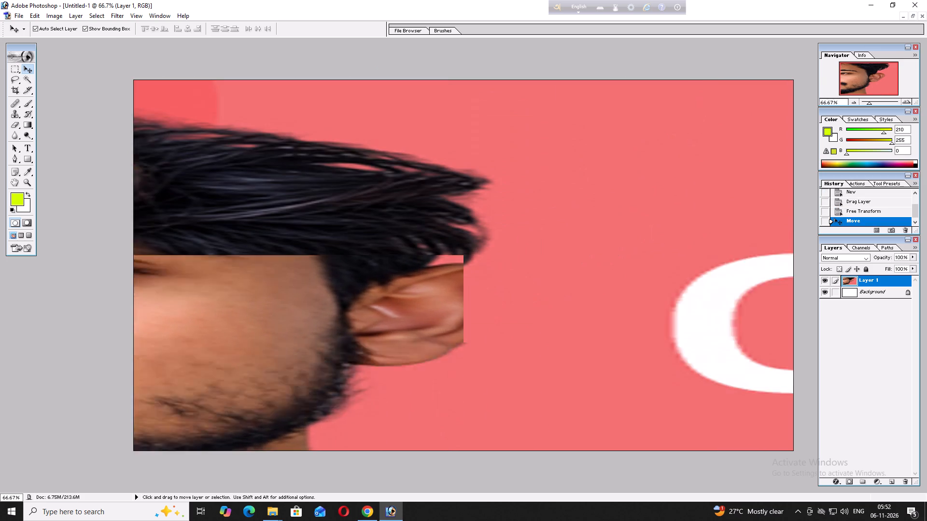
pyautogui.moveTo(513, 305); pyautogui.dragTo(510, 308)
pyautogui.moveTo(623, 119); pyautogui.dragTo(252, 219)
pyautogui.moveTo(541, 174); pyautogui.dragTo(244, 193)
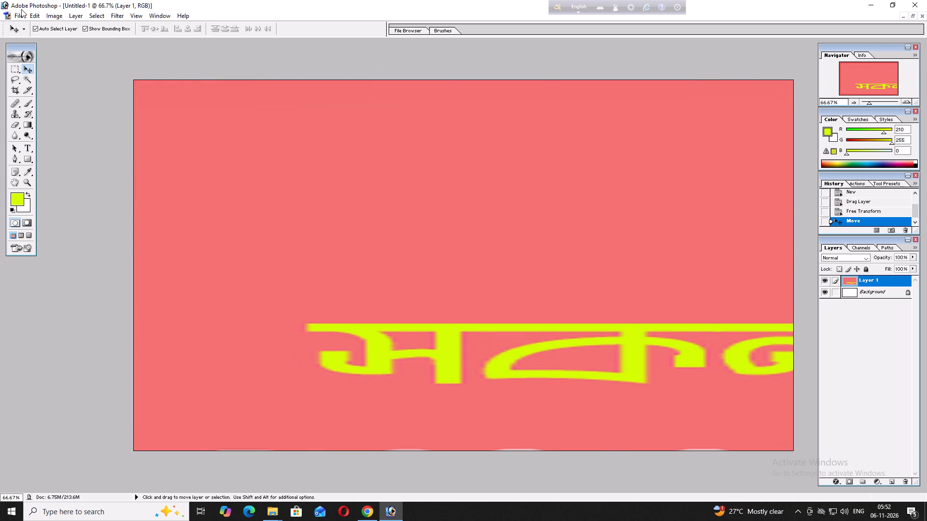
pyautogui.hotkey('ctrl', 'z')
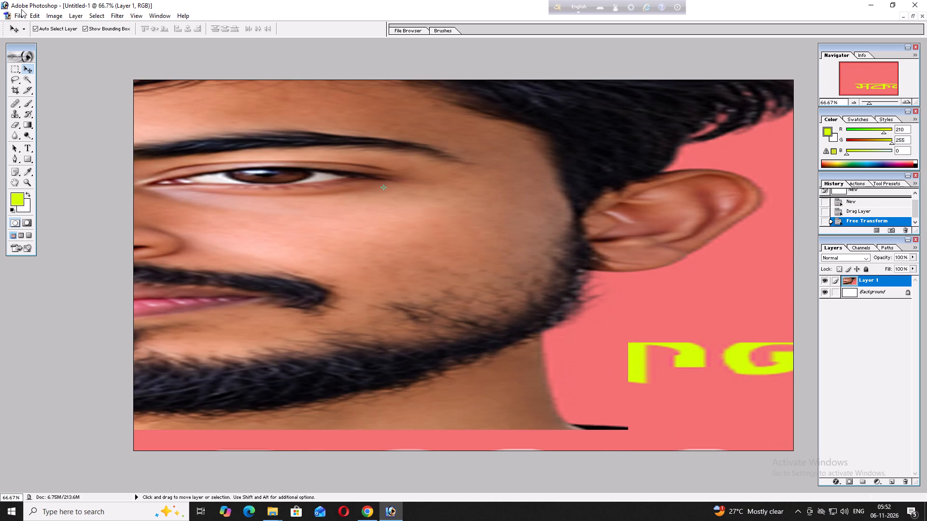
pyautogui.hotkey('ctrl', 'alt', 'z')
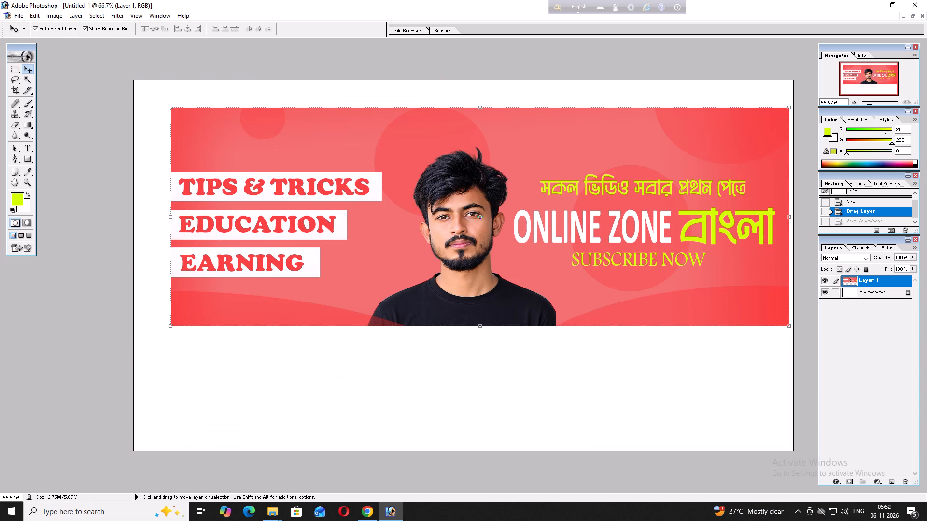
# Scale the banner layer to about 67.3% width and 61.8% height and place it near the canvas centre.
pyautogui.moveTo(256, 199); pyautogui.dragTo(209, 239)
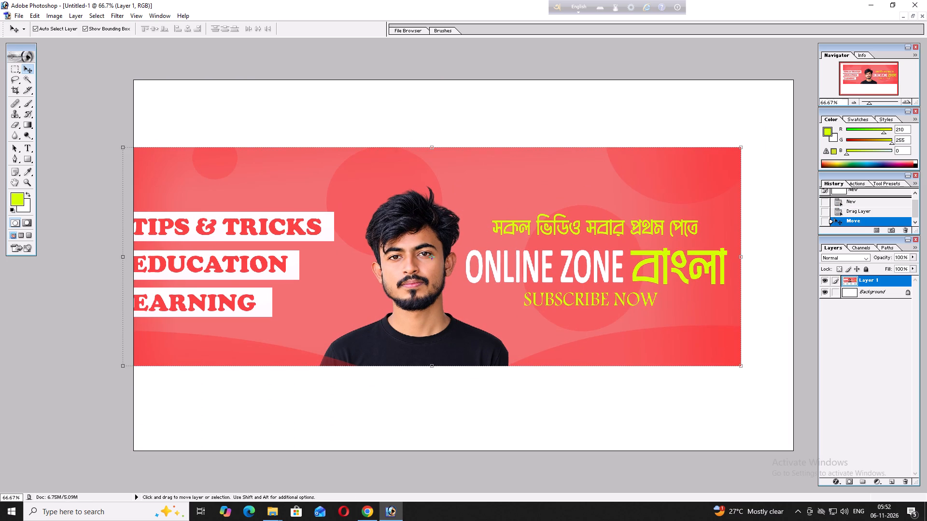
pyautogui.moveTo(743, 146); pyautogui.dragTo(576, 204)
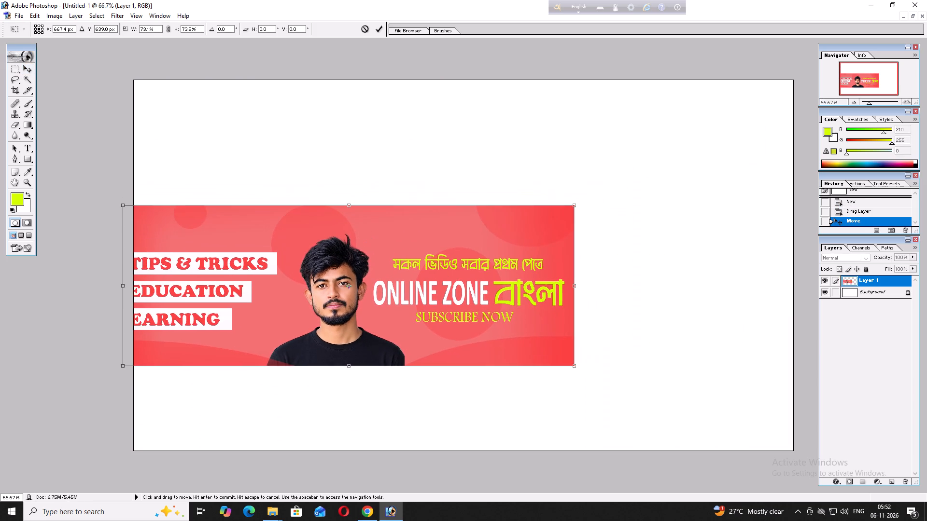
pyautogui.moveTo(359, 237); pyautogui.dragTo(492, 215)
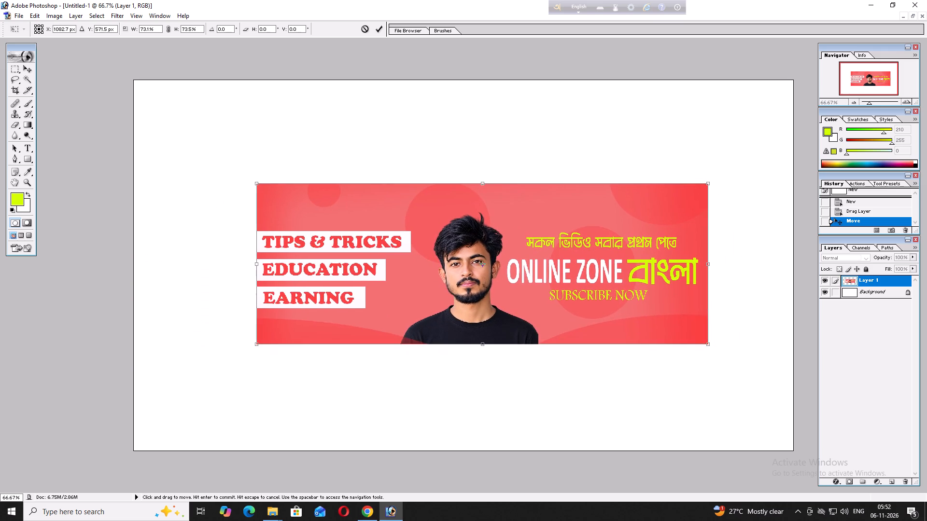
pyautogui.moveTo(484, 183); pyautogui.dragTo(480, 199)
pyautogui.moveTo(708, 272); pyautogui.dragTo(673, 270)
pyautogui.moveTo(468, 345); pyautogui.dragTo(467, 335)
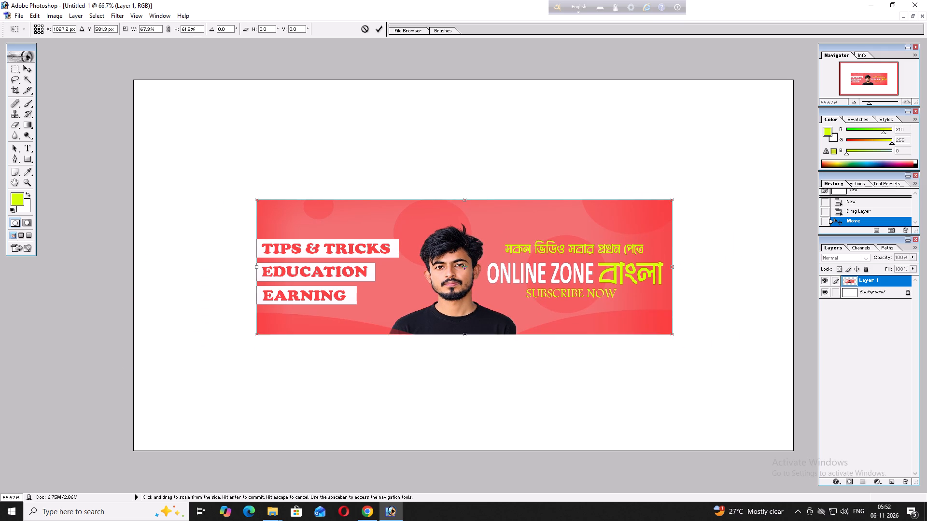
# Switch to YouTube Studio in Chrome and load the online zone bangla image as banner to examine the device display areas.
pyautogui.click(883, 3)
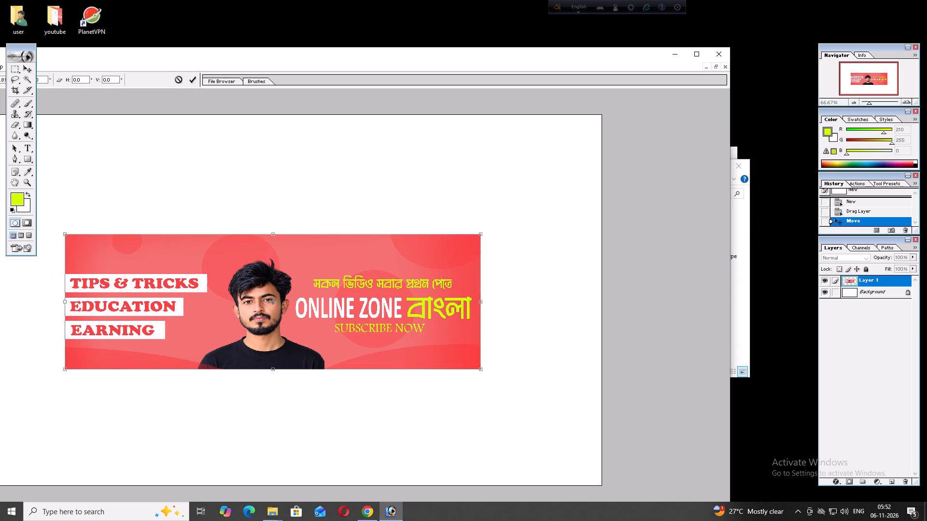
pyautogui.click(355, 520)
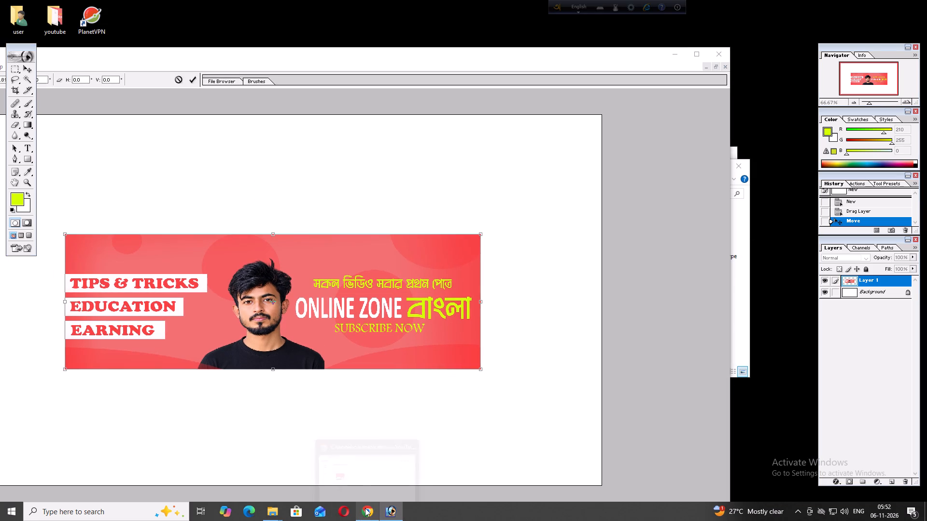
pyautogui.click(371, 479)
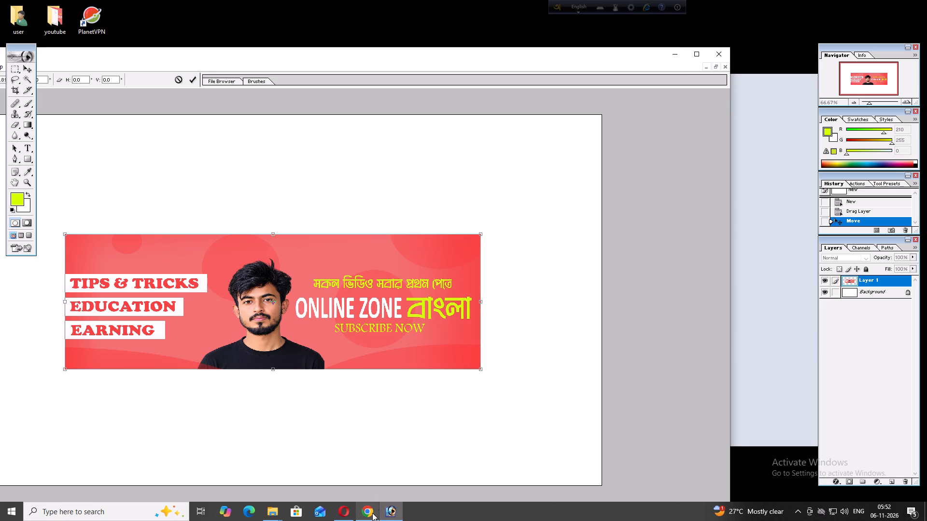
pyautogui.click(372, 513)
pyautogui.click(317, 207)
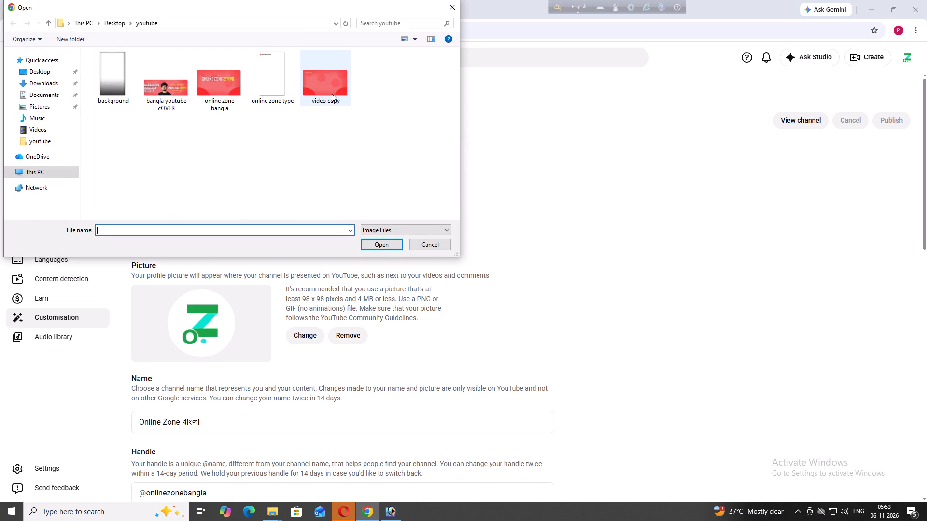
pyautogui.click(209, 88)
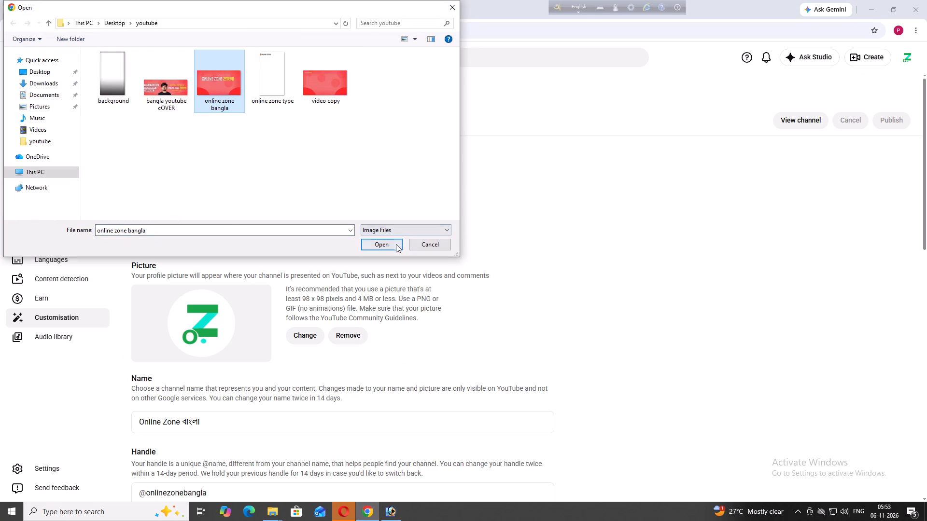
pyautogui.click(393, 244)
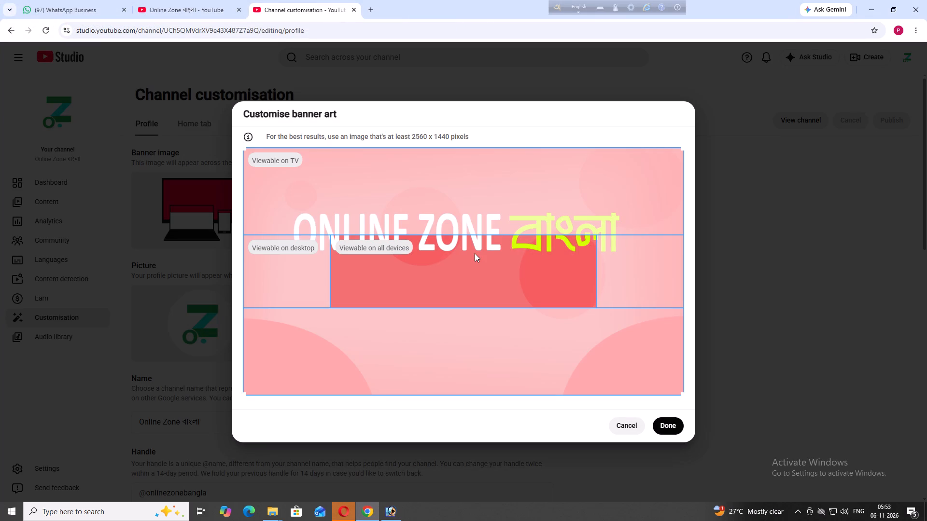
pyautogui.moveTo(475, 253); pyautogui.dragTo(445, 255)
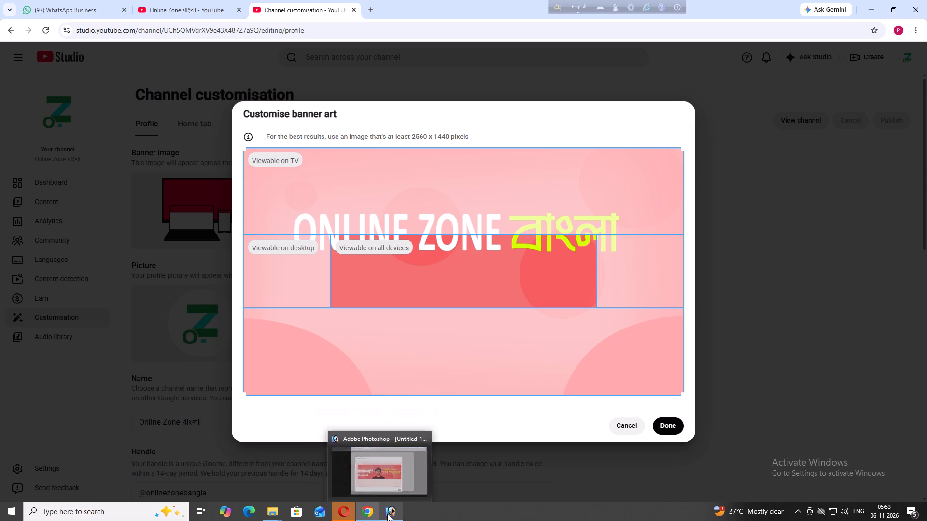
# Shrink the Chrome window, open the layered bangla youtube PSD from the youtube folder, and apply the pending banner transformation in Photoshop.
pyautogui.click(387, 514)
pyautogui.click(893, 9)
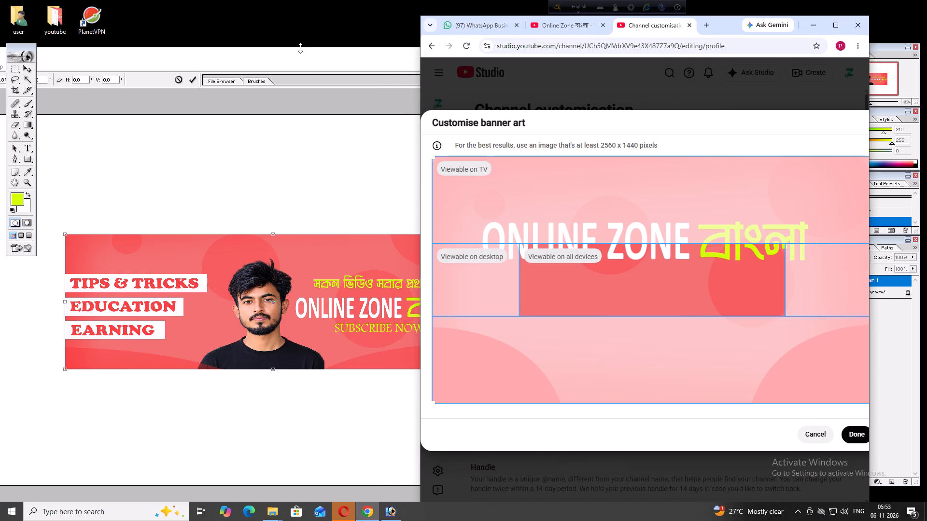
pyautogui.doubleClick(66, 23)
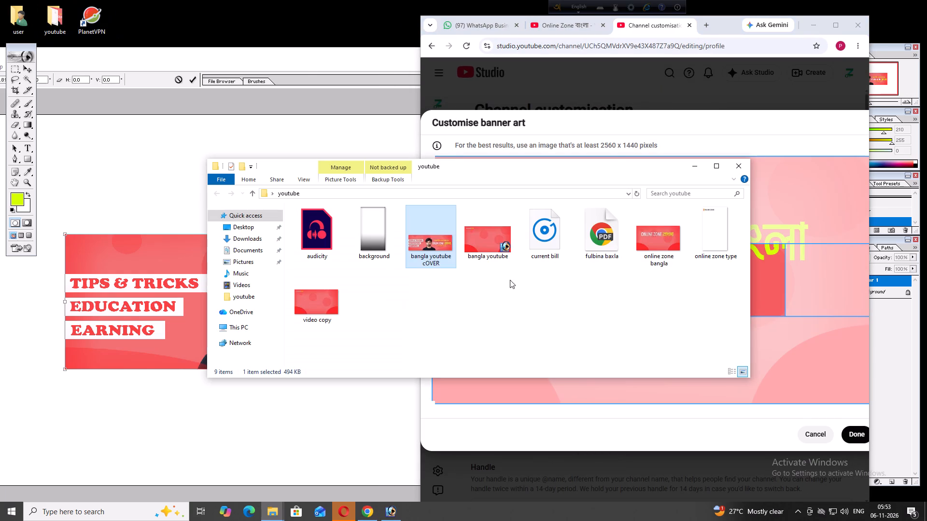
pyautogui.doubleClick(478, 241)
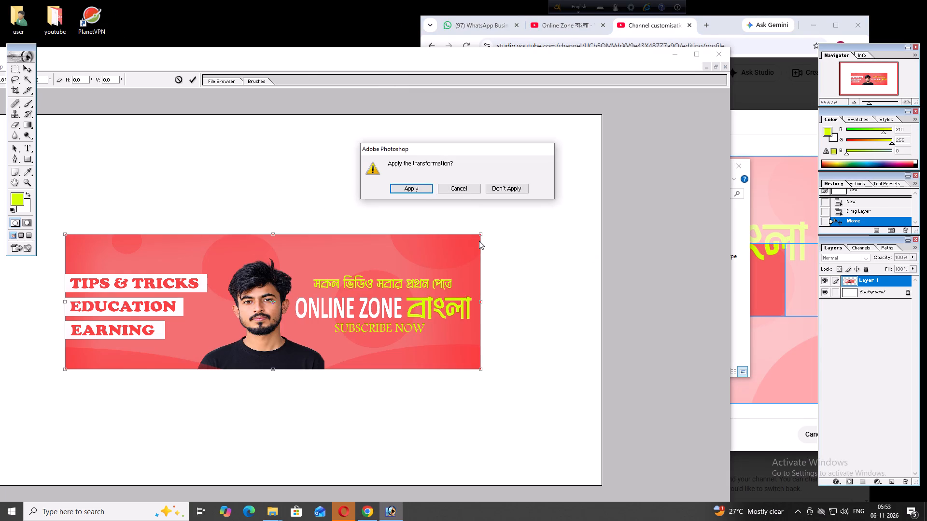
pyautogui.click(424, 190)
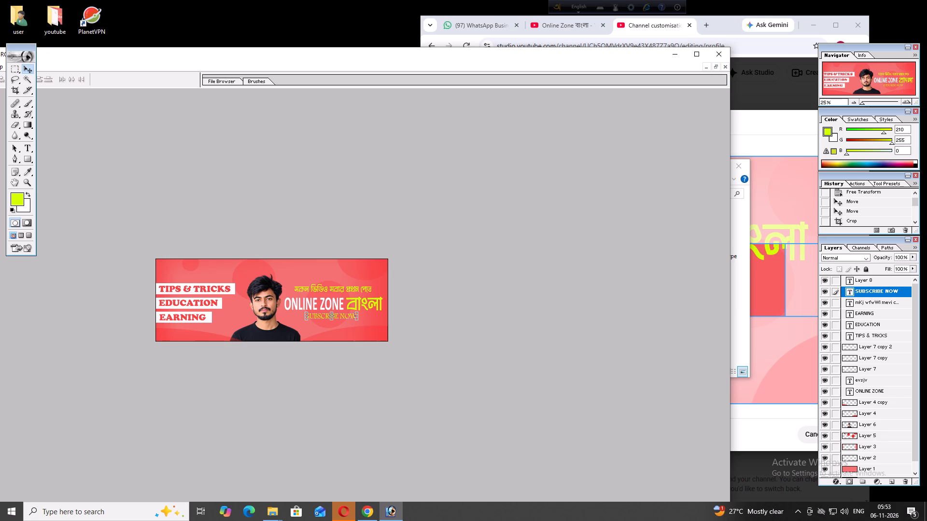
# Step back through the latest edits to the SUBSCRIBE NOW text in the layered banner document.
pyautogui.hotkey('ctrl', 'z')
pyautogui.hotkey('ctrl', 'alt', 'z')
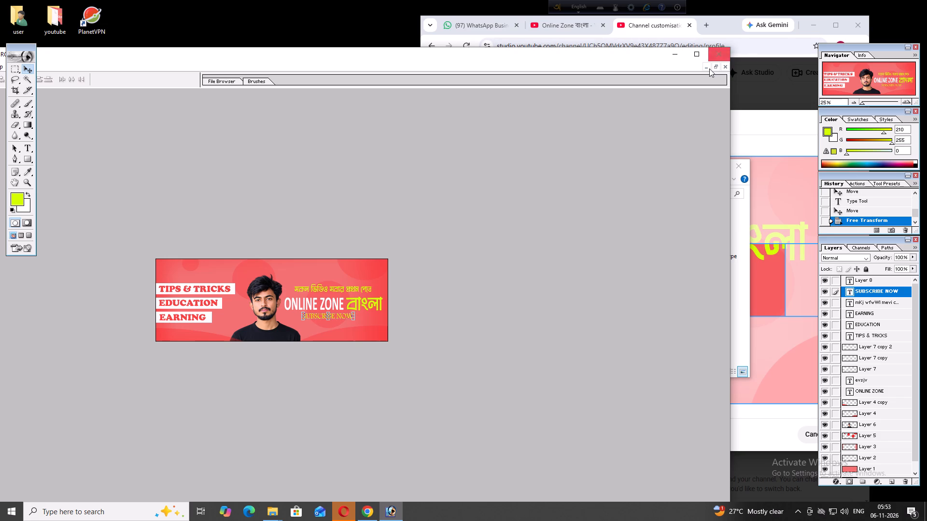
# Open the video copy image from the youtube folder and bring it into the untitled banner document as a new layer.
pyautogui.click(712, 66)
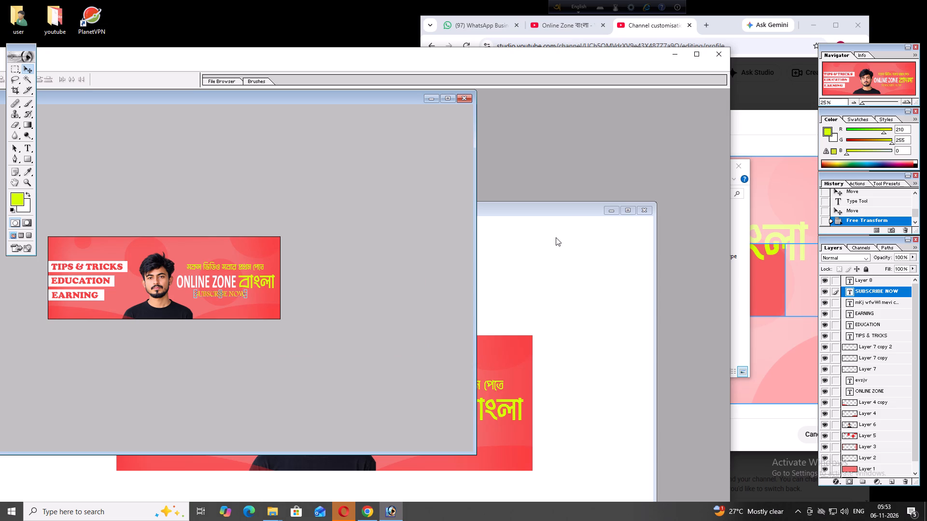
pyautogui.click(553, 207)
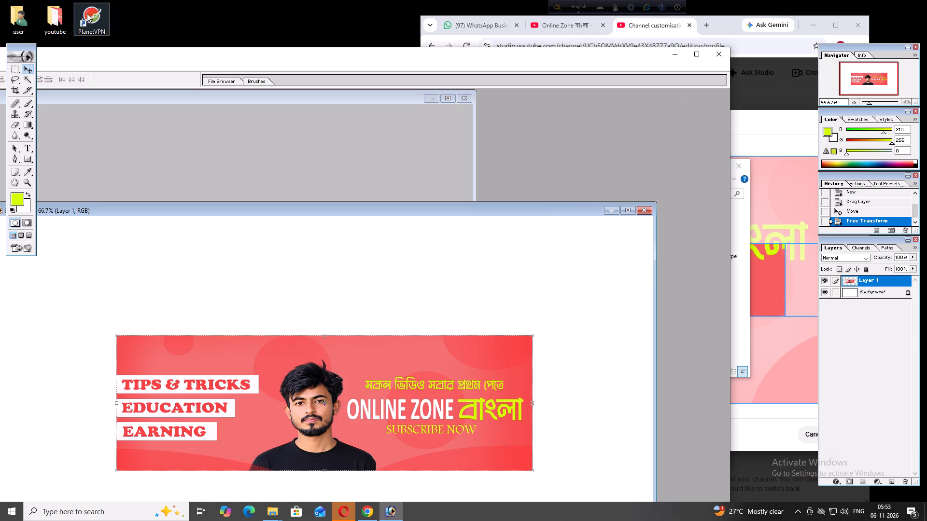
pyautogui.doubleClick(67, 23)
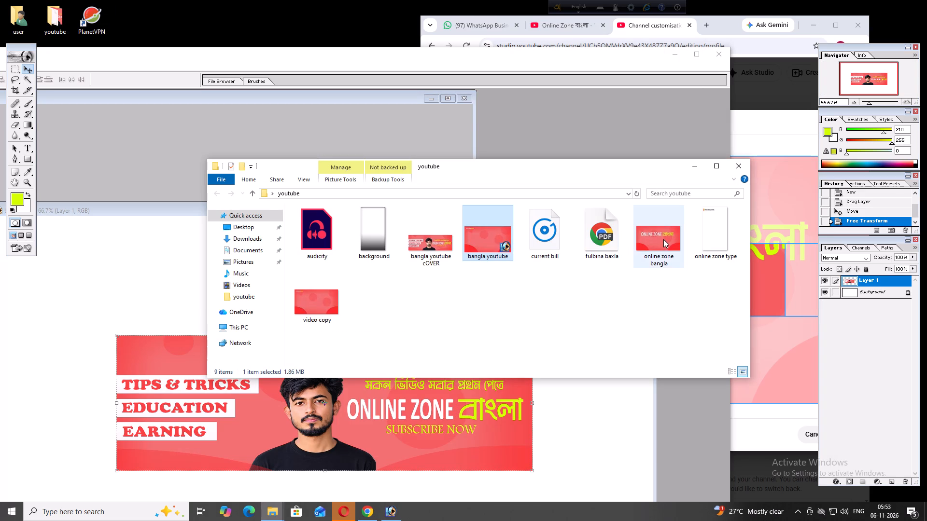
pyautogui.moveTo(305, 298); pyautogui.dragTo(194, 396)
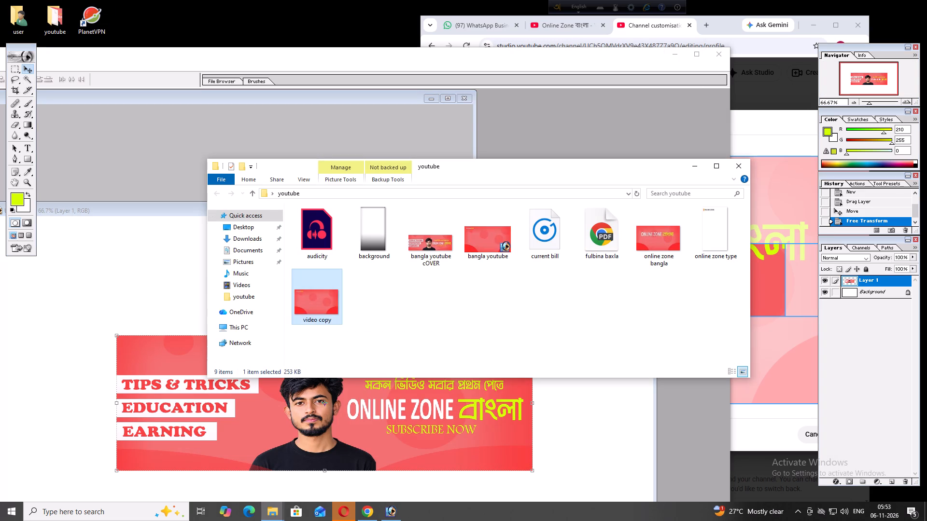
pyautogui.moveTo(194, 396); pyautogui.dragTo(193, 396)
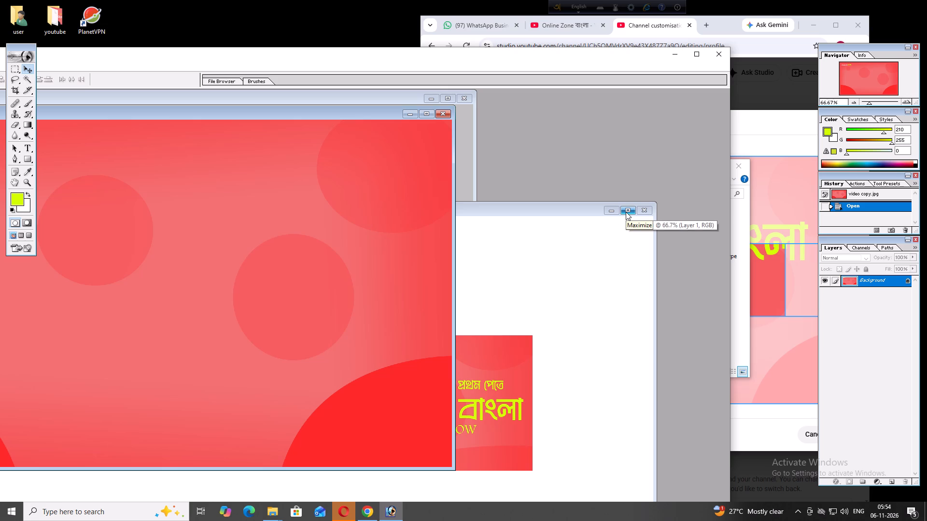
pyautogui.moveTo(99, 194); pyautogui.dragTo(496, 268)
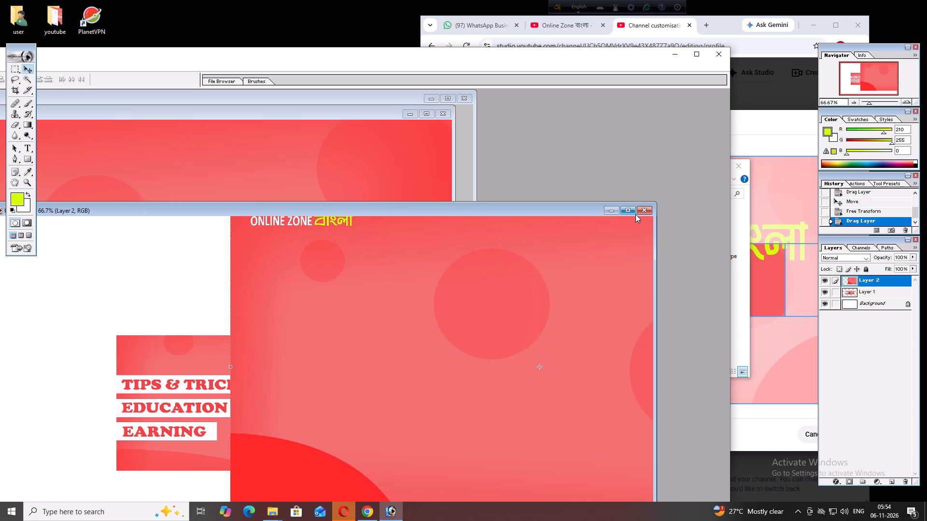
# Place the video copy background layer beneath the banner layer and scale it to 106.7% so it fills the whole canvas.
pyautogui.click(634, 208)
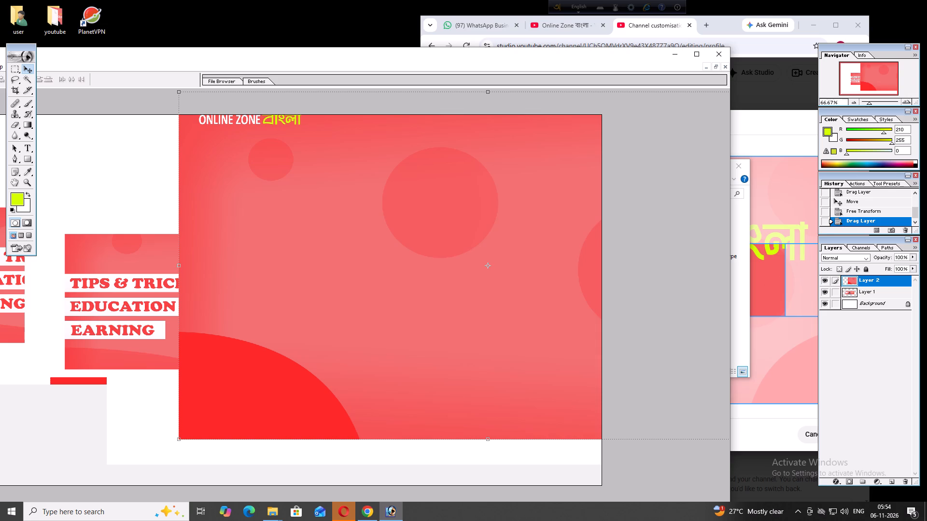
pyautogui.moveTo(870, 279); pyautogui.dragTo(872, 297)
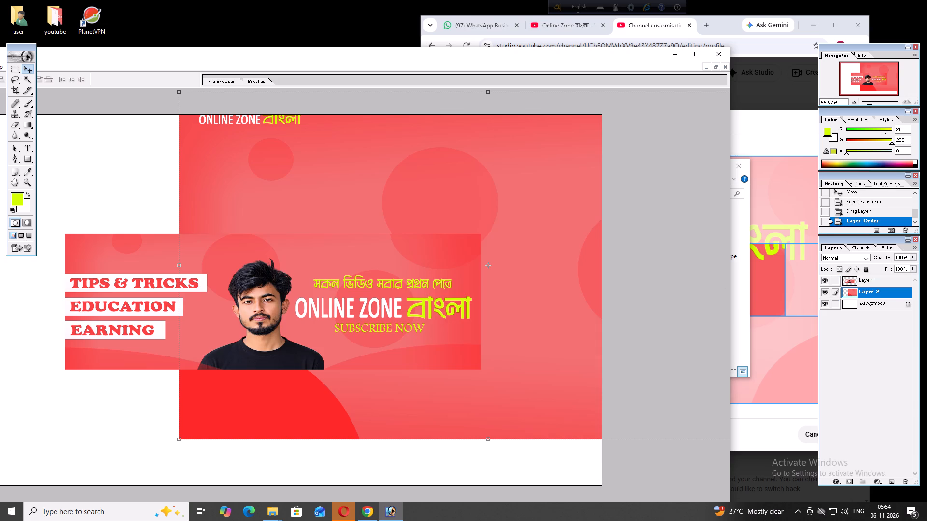
pyautogui.click(694, 55)
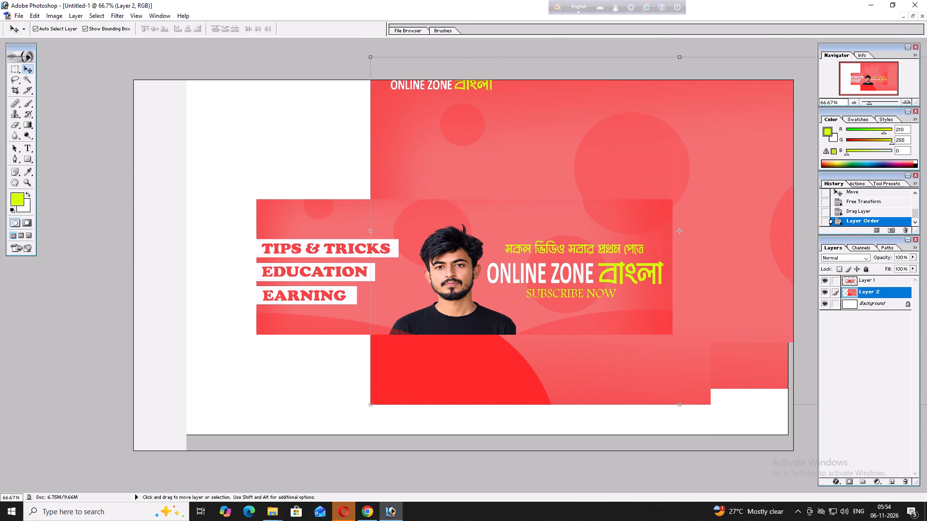
pyautogui.moveTo(651, 162); pyautogui.dragTo(415, 188)
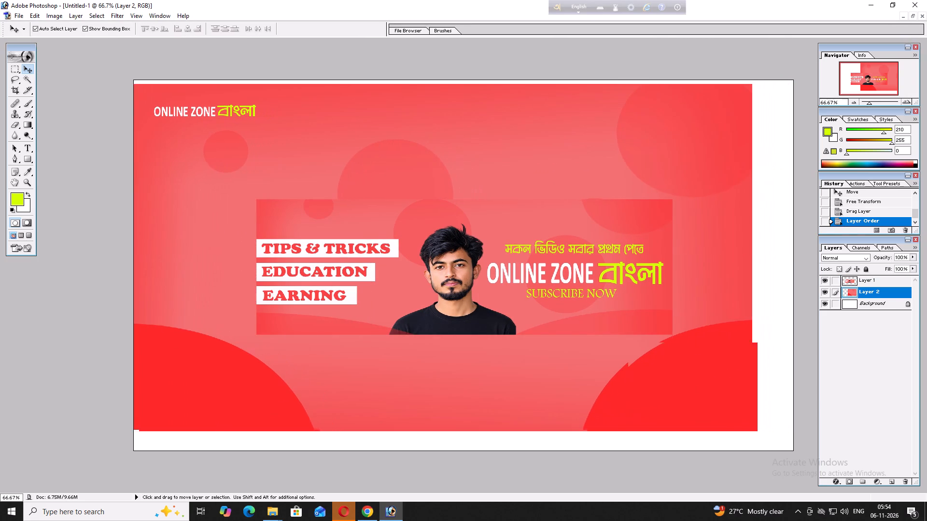
pyautogui.moveTo(415, 188); pyautogui.dragTo(413, 188)
pyautogui.moveTo(752, 428); pyautogui.dragTo(793, 451)
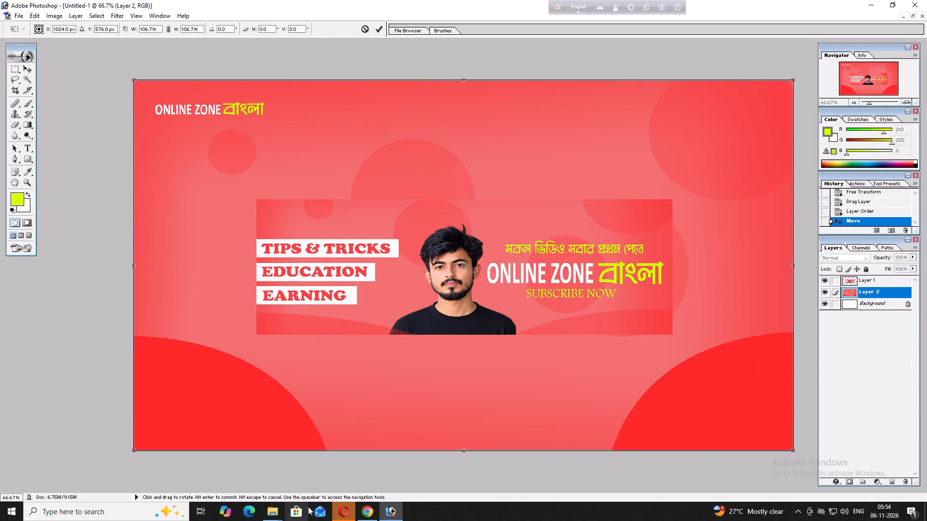
# Switch to YouTube Studio in Chrome and compare the TV, desktop and all-devices areas with the banner layout in Photoshop.
pyautogui.click(361, 516)
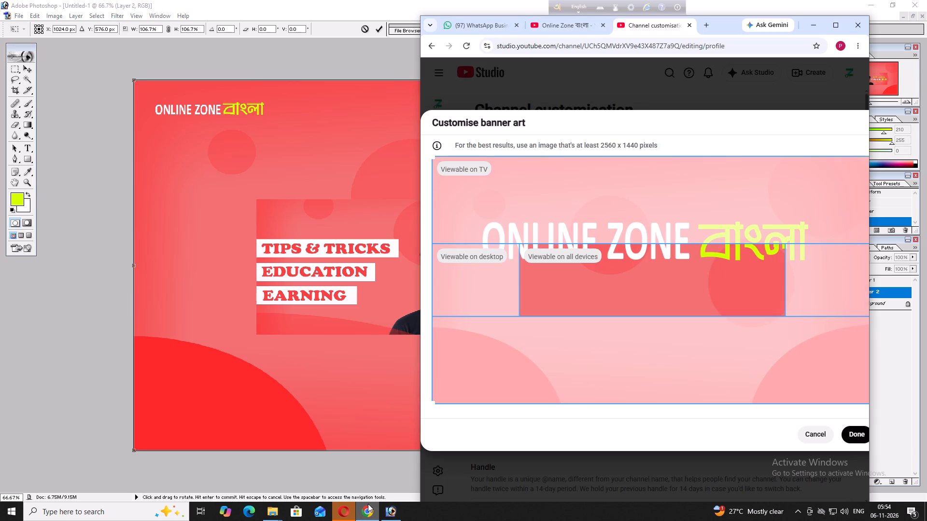
pyautogui.click(810, 24)
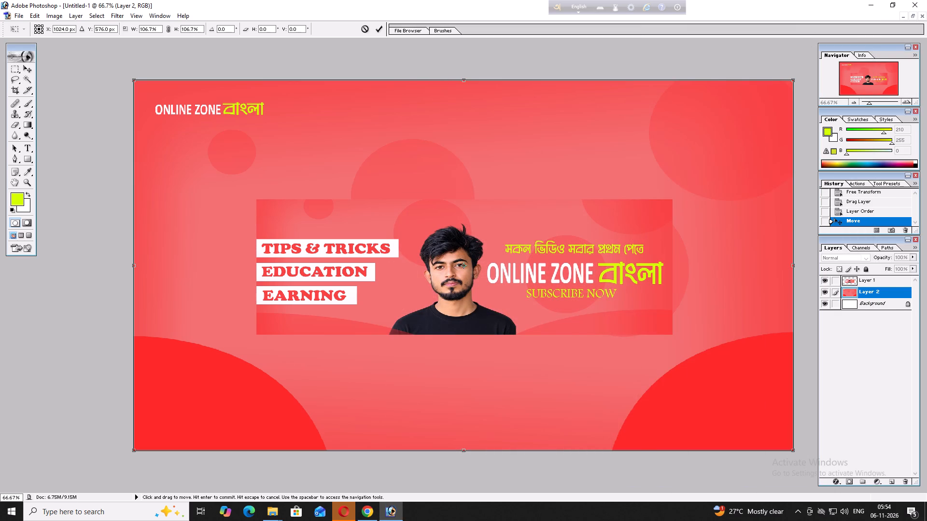
pyautogui.click(397, 510)
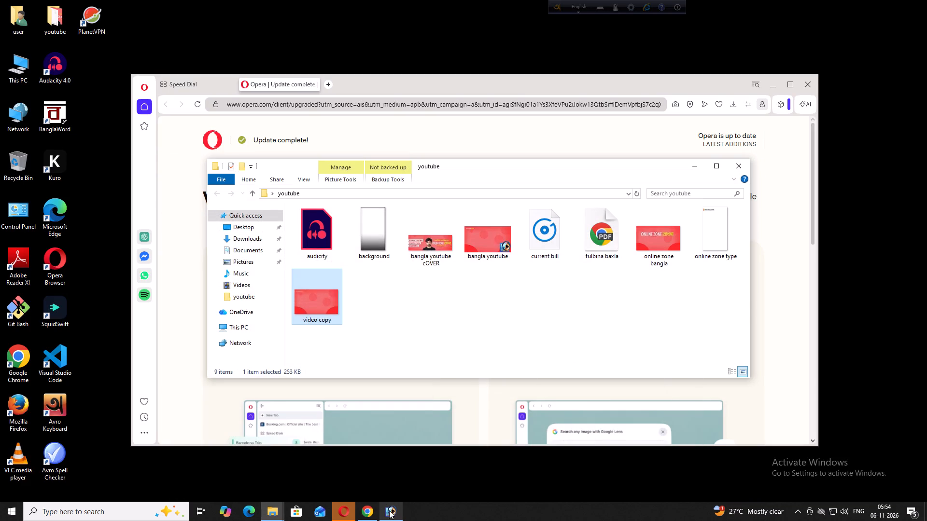
pyautogui.click(386, 509)
pyautogui.click(366, 516)
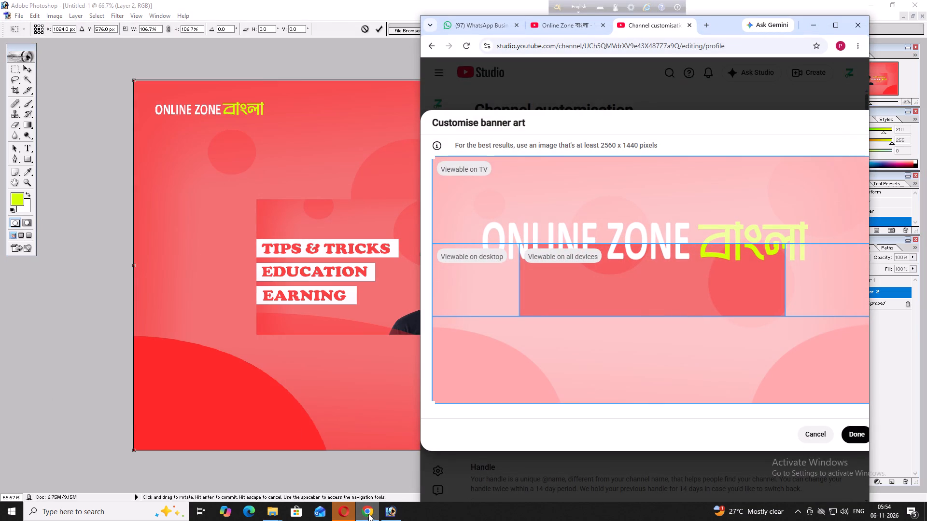
pyautogui.click(812, 27)
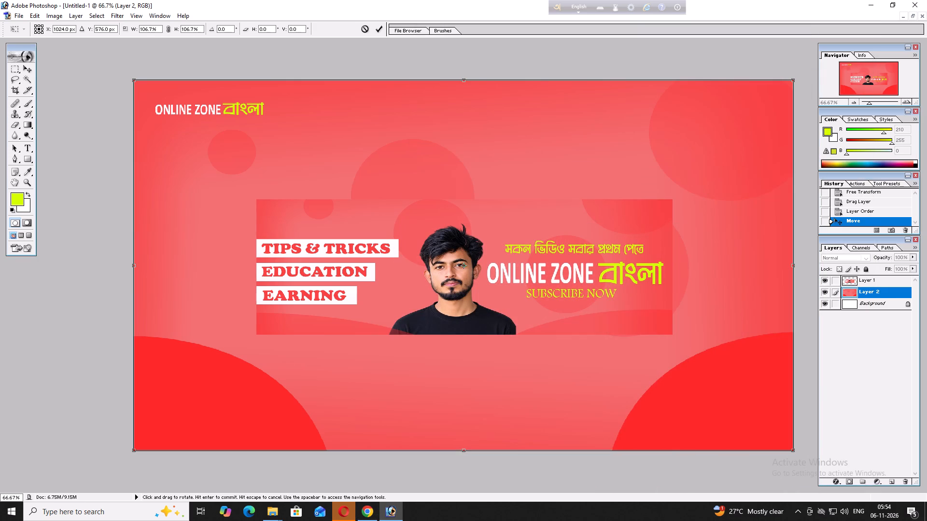
pyautogui.click(361, 510)
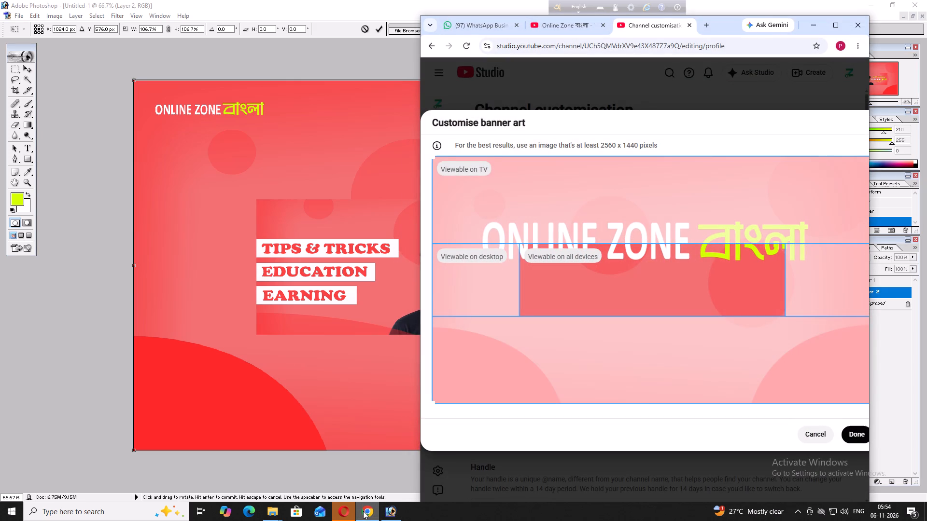
pyautogui.click(816, 26)
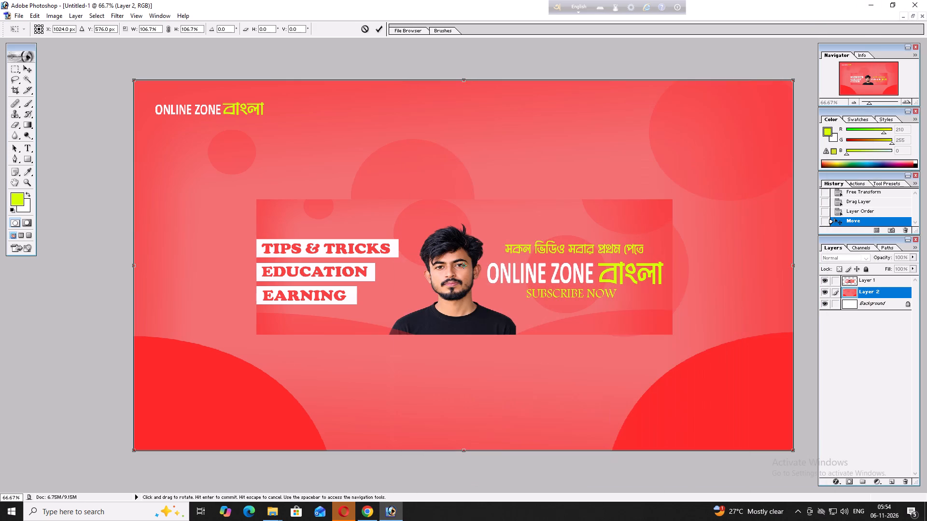
# Apply the pending scaling of the background layer.
pyautogui.click(377, 31)
pyautogui.click(15, 12)
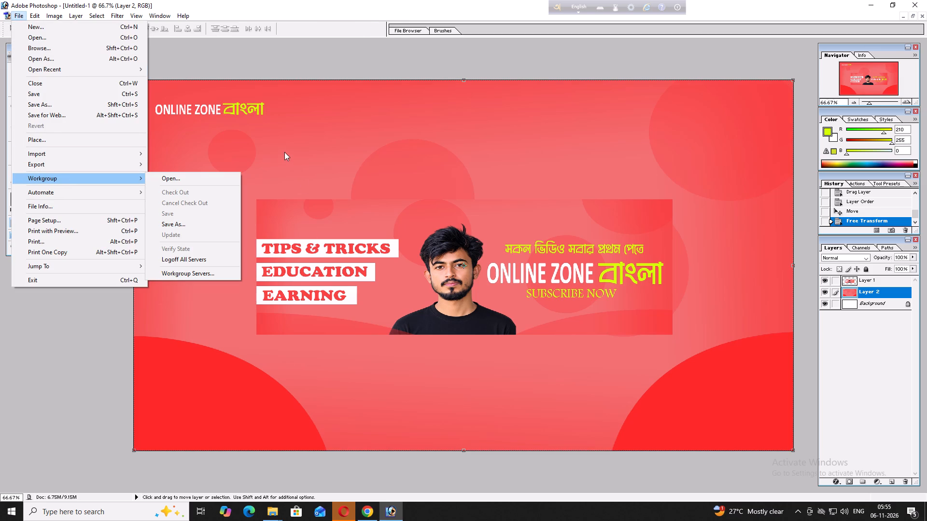
# Narrow the banner layer from both sides to about 99% width, keeping its height at 100%.
pyautogui.click(882, 279)
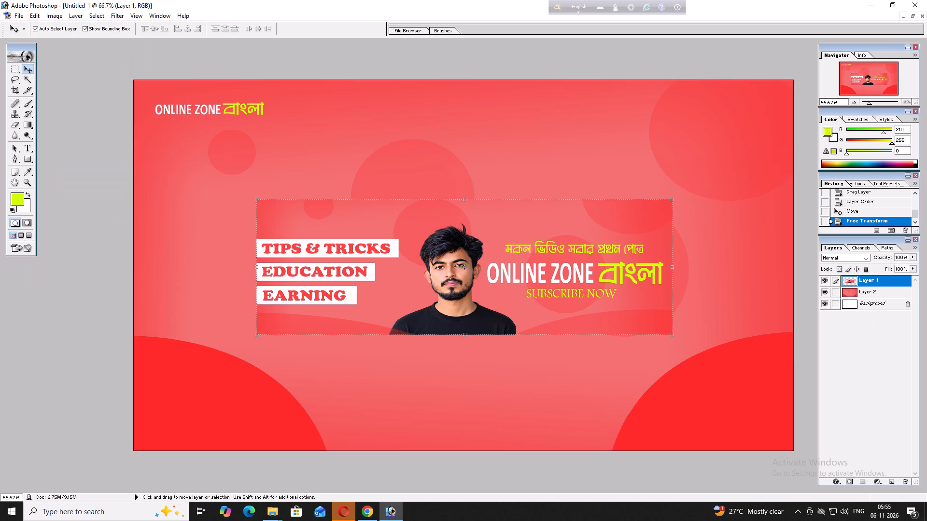
pyautogui.click(256, 266)
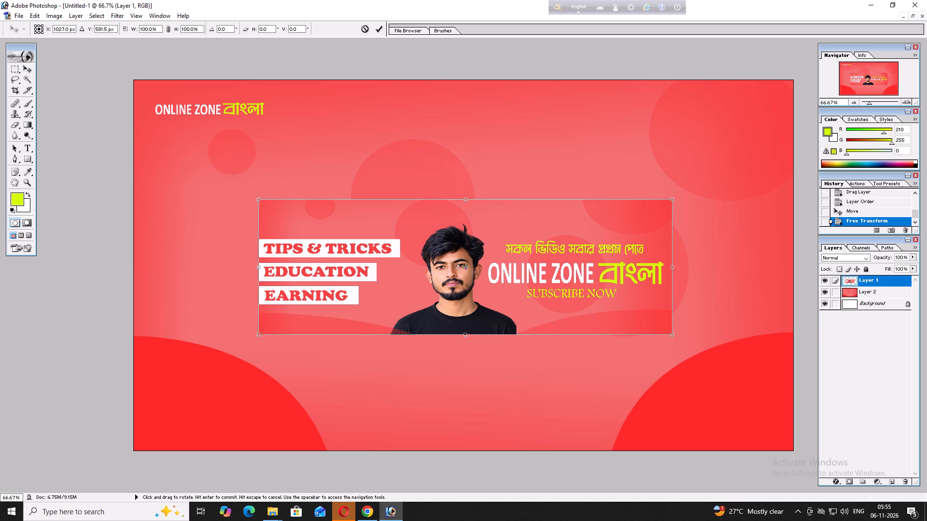
pyautogui.click(674, 268)
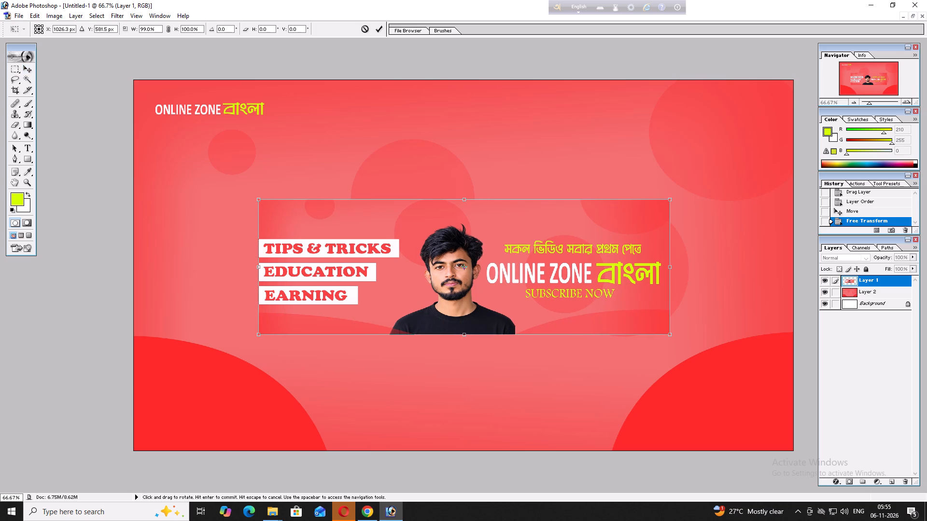
pyautogui.click(379, 30)
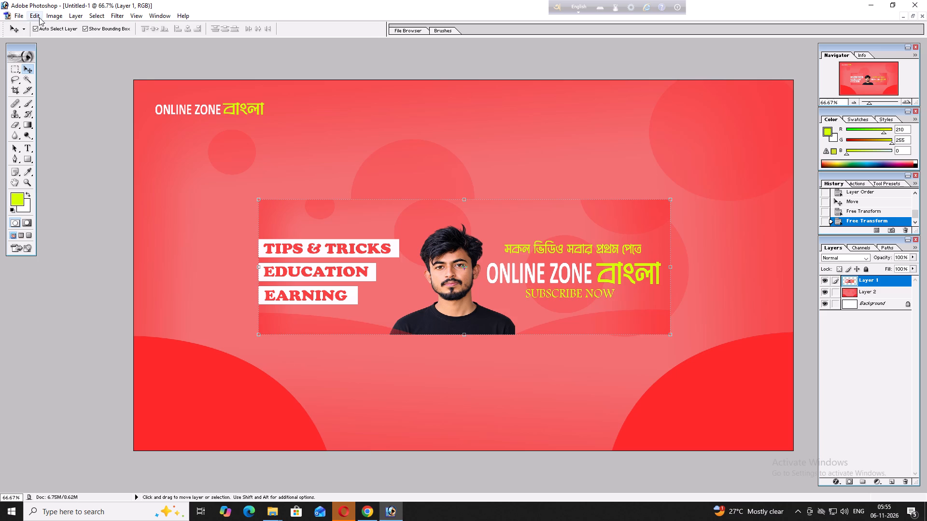
# Save the finished design as a JPEG named BANER in the youtube folder on the desktop.
pyautogui.click(18, 14)
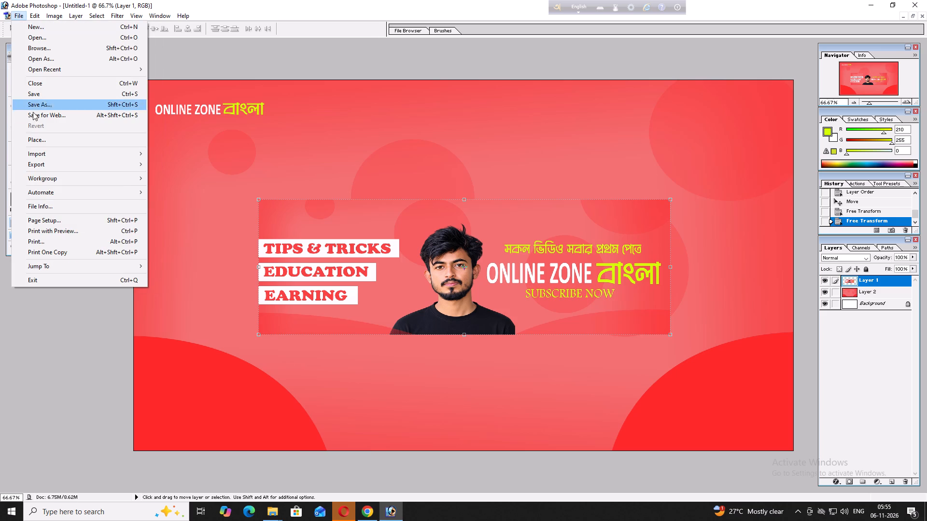
pyautogui.click(47, 108)
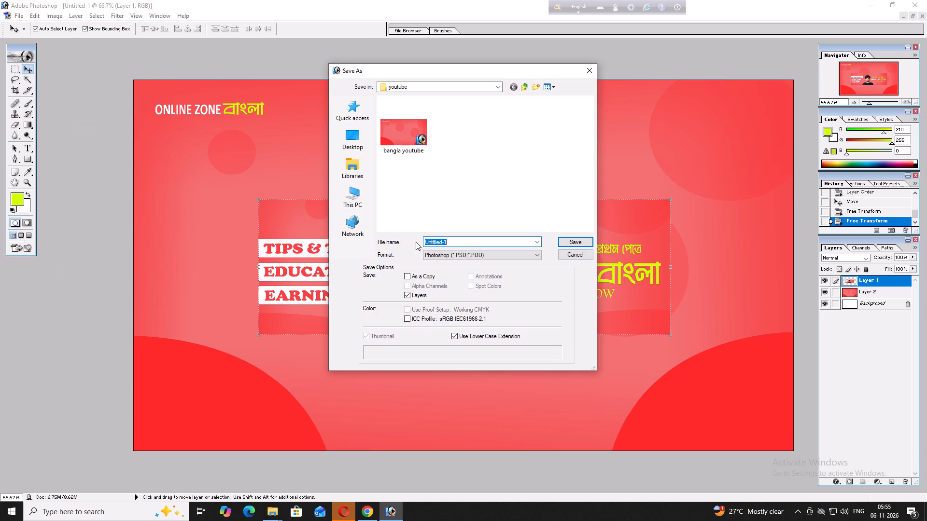
pyautogui.click(351, 135)
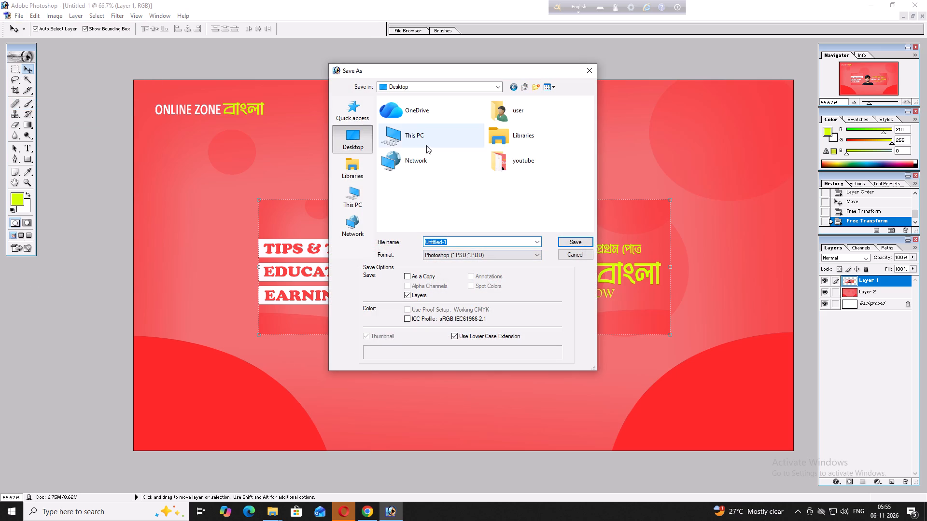
pyautogui.doubleClick(517, 169)
pyautogui.click(487, 243)
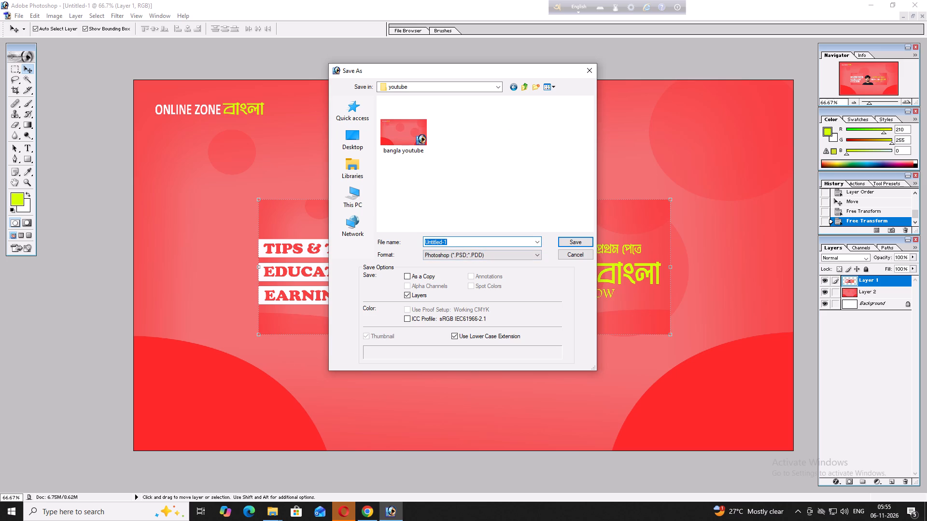
pyautogui.press('BackSpace')
pyautogui.write('BANER')
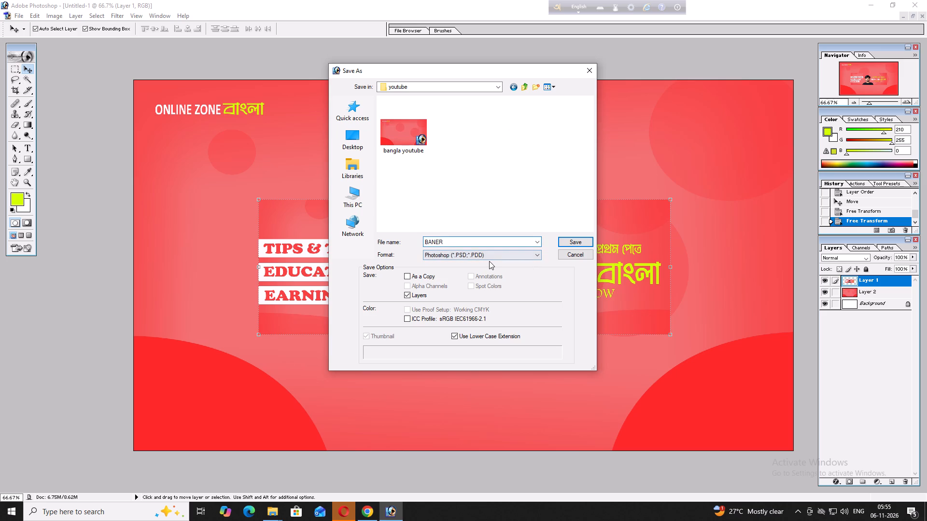
pyautogui.click(489, 261)
pyautogui.click(489, 256)
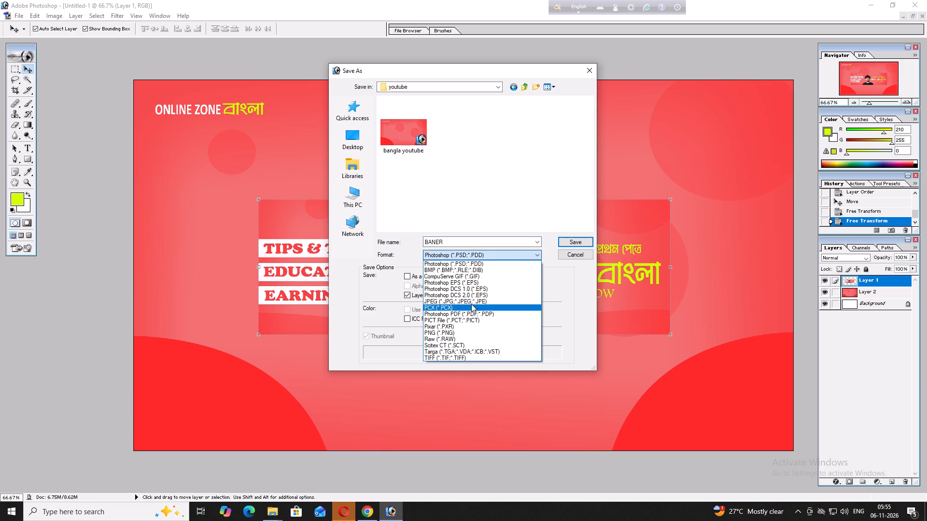
pyautogui.click(471, 303)
pyautogui.click(574, 243)
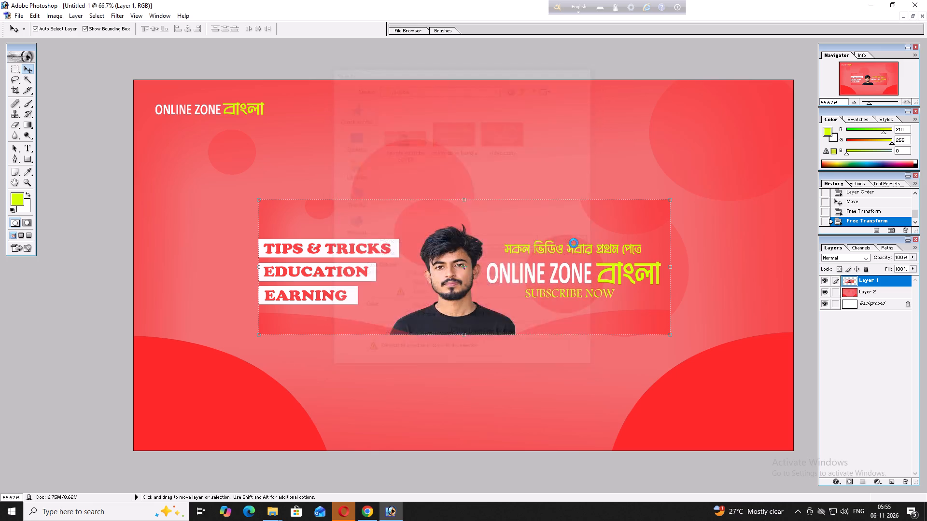
pyautogui.click(532, 190)
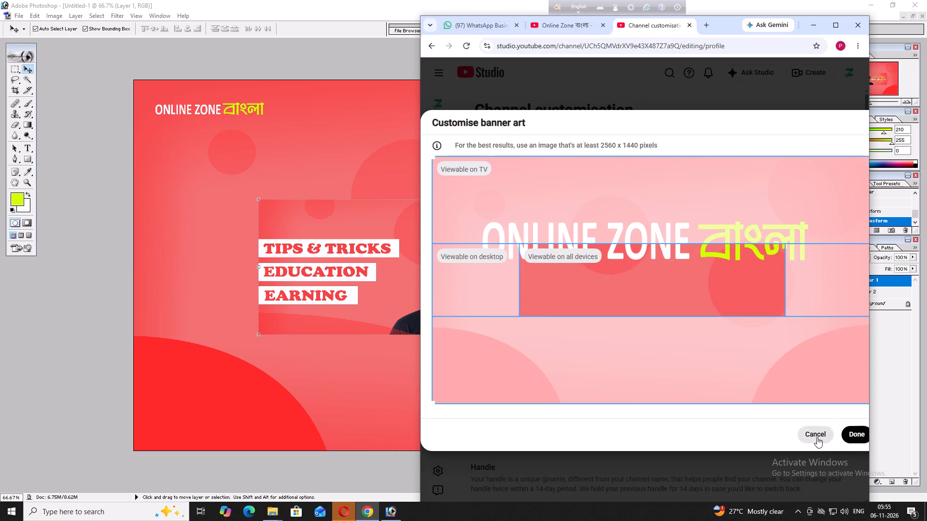
# In YouTube Studio in Chrome, discard the pending banner art and load the BANER image from the youtube folder instead.
pyautogui.click(840, 29)
pyautogui.click(620, 428)
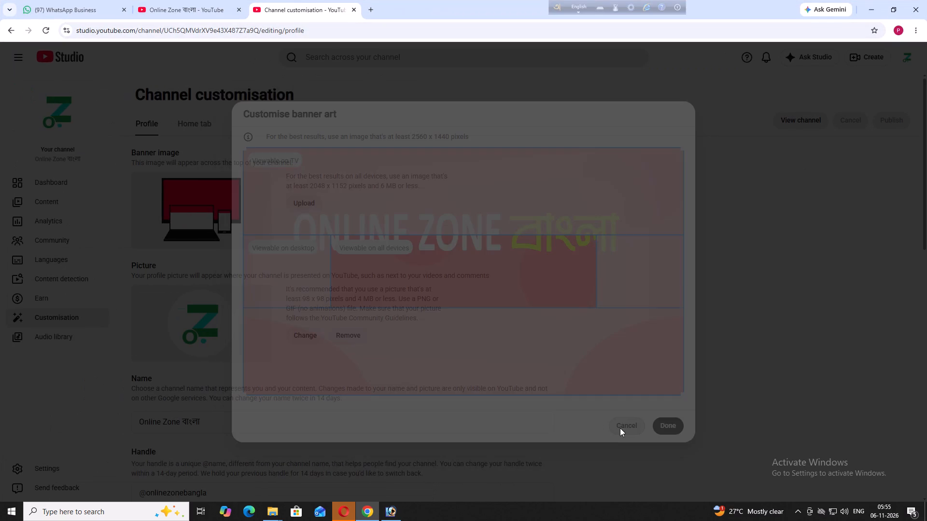
pyautogui.click(302, 204)
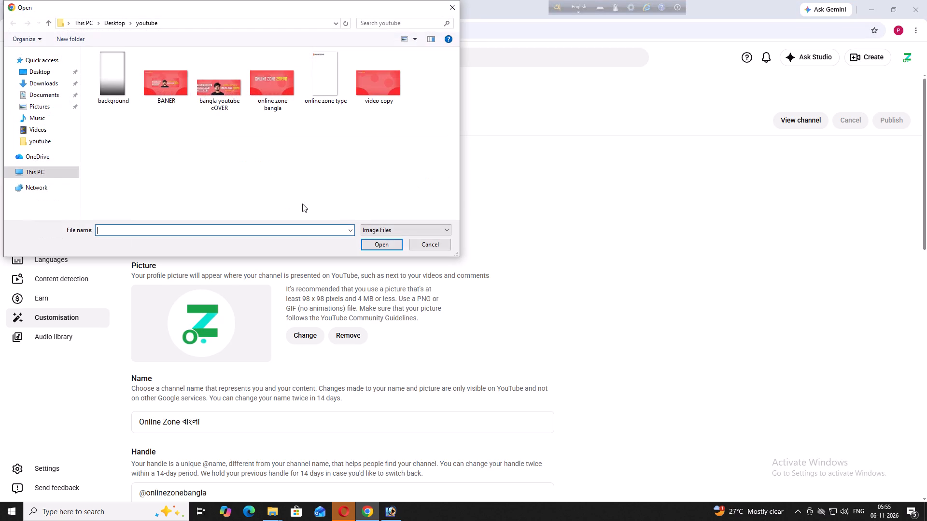
pyautogui.click(176, 90)
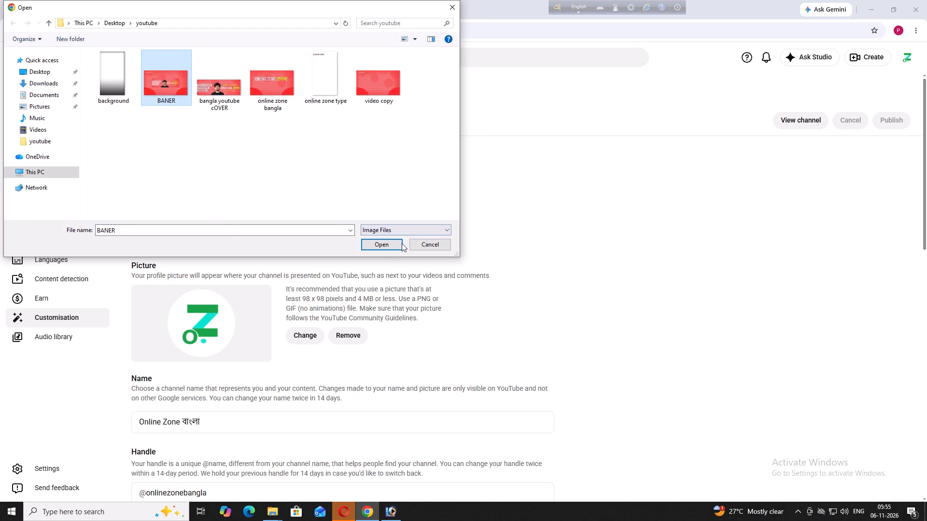
pyautogui.click(379, 246)
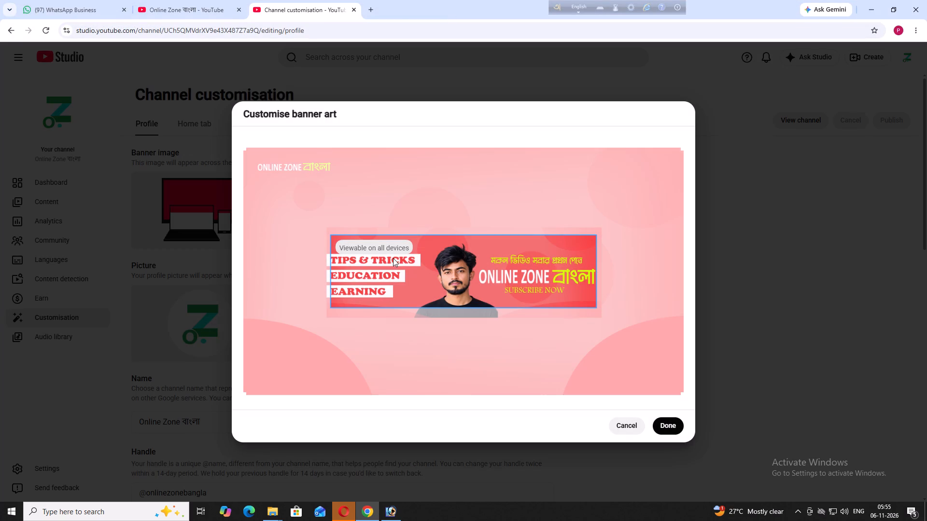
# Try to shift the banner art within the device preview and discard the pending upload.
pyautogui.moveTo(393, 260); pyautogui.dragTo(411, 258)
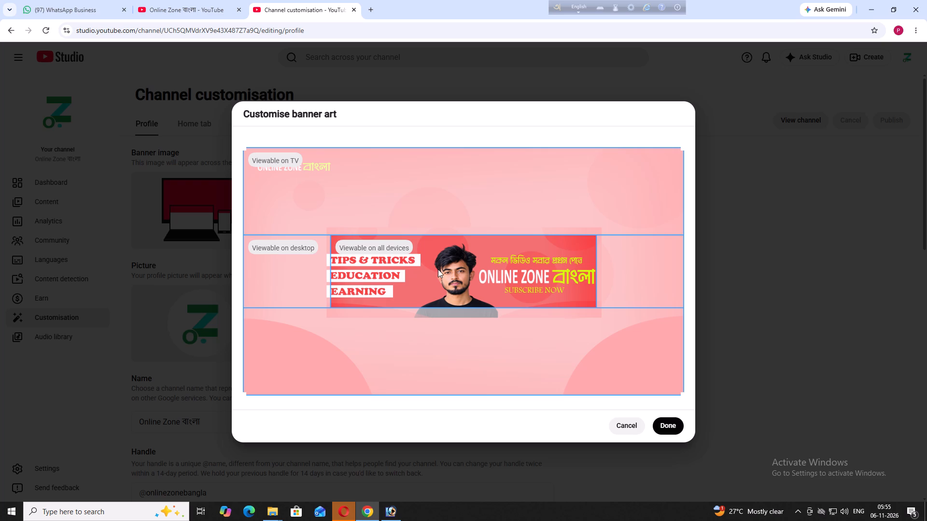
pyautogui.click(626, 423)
# In Photoshop, scale the banner layer from its upper-left corner to about 97.9% width and 98.2% height.
pyautogui.click(389, 511)
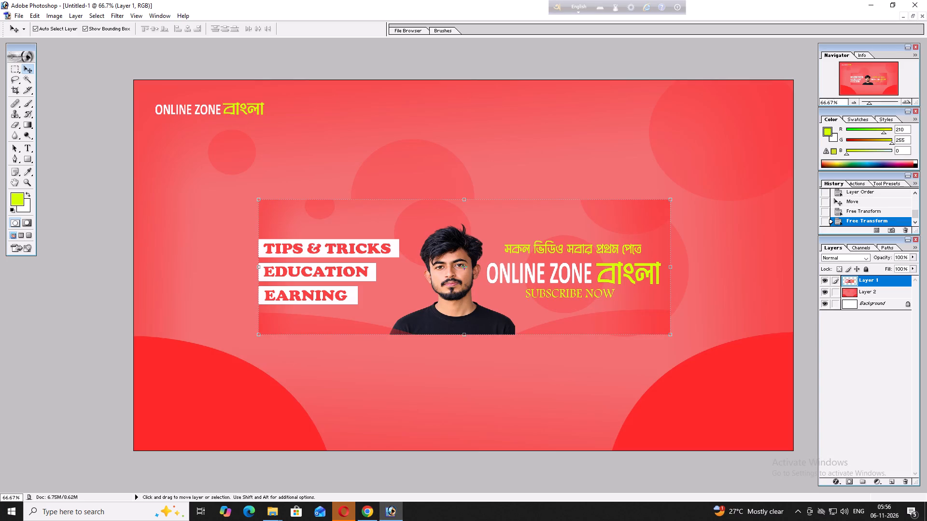
pyautogui.moveTo(255, 199); pyautogui.dragTo(264, 201)
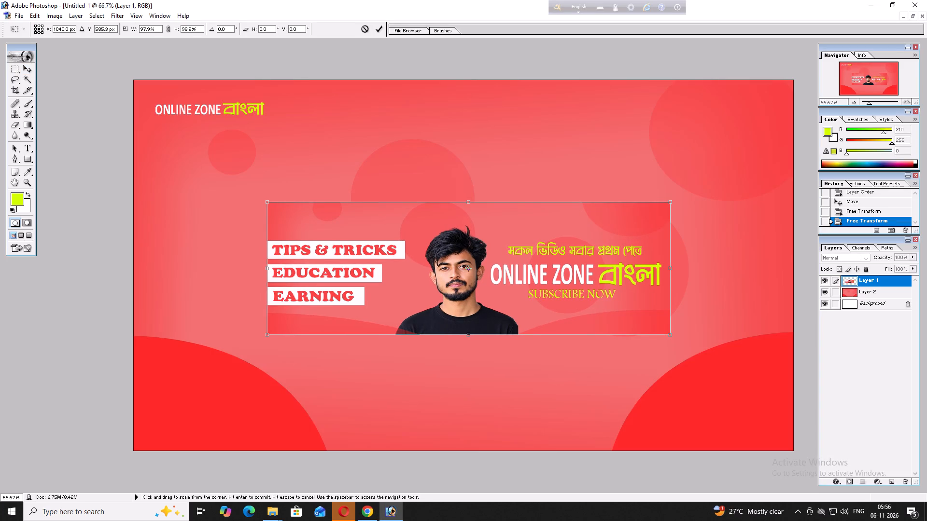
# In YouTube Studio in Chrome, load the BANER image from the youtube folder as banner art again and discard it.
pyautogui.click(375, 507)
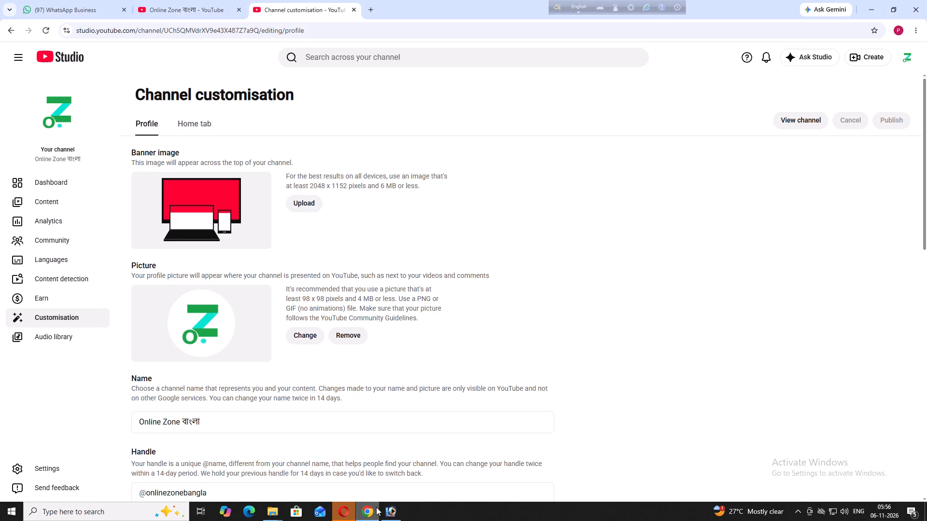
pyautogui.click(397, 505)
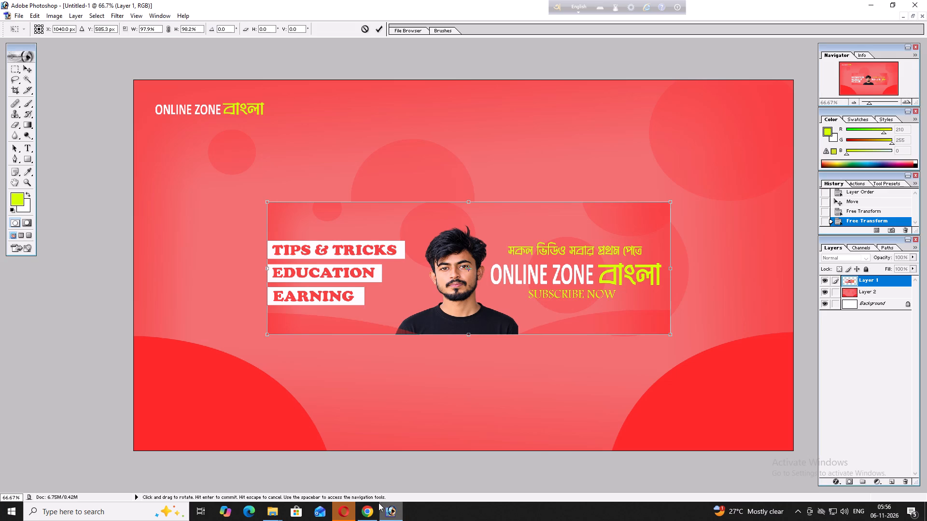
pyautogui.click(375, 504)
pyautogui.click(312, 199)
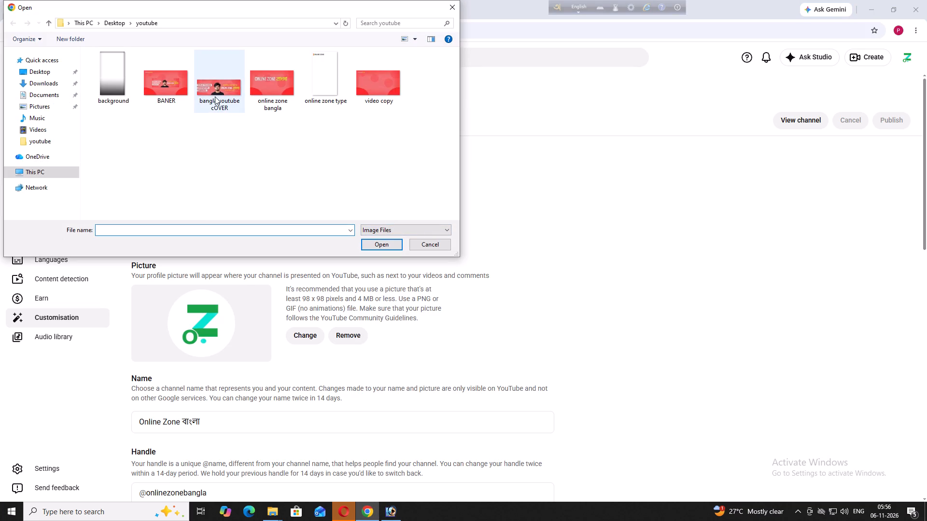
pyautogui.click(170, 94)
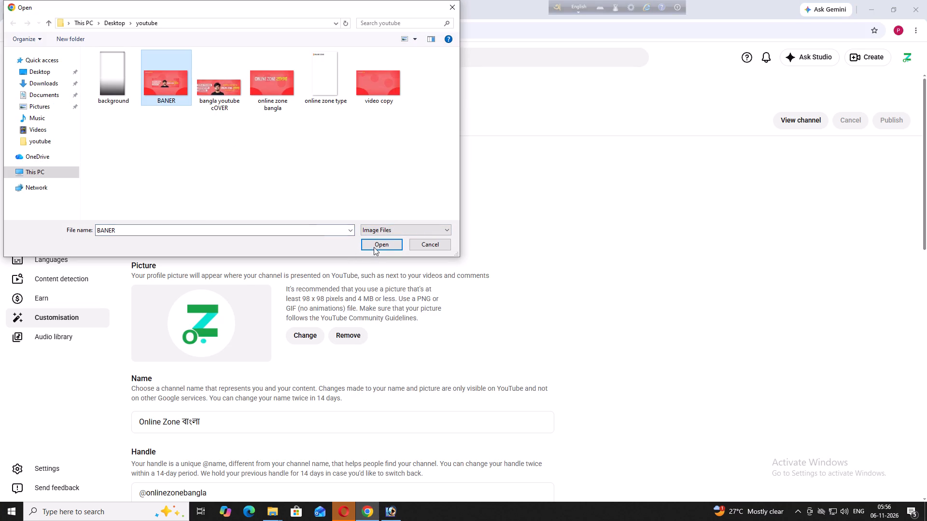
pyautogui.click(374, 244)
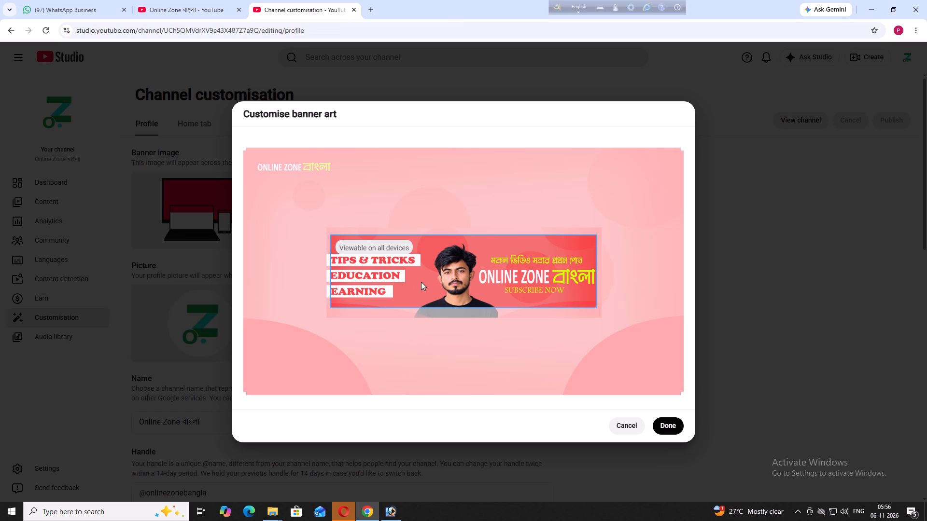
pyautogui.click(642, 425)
# In Photoshop, shrink the banner layer from its upper-left and lower-right corners to about 93.7% width and 92.5% height, and apply the transform.
pyautogui.click(399, 517)
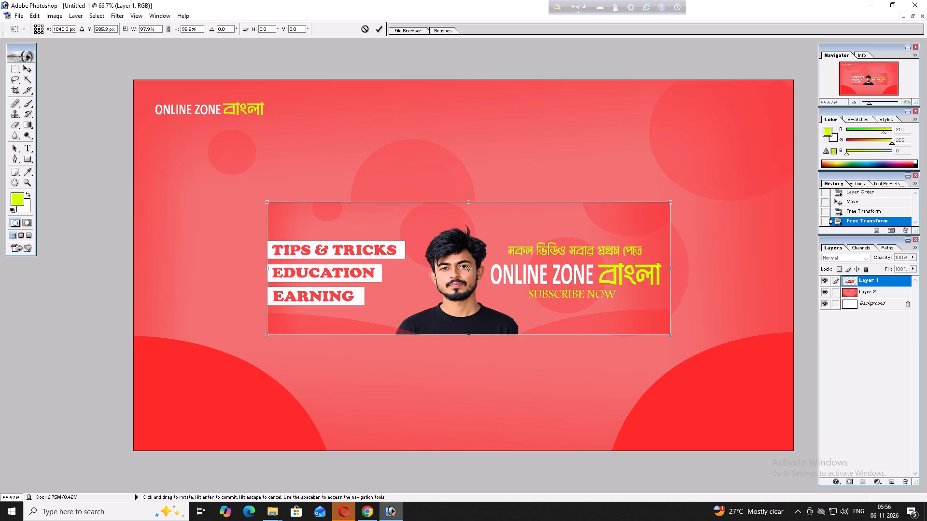
pyautogui.moveTo(265, 203); pyautogui.dragTo(270, 203)
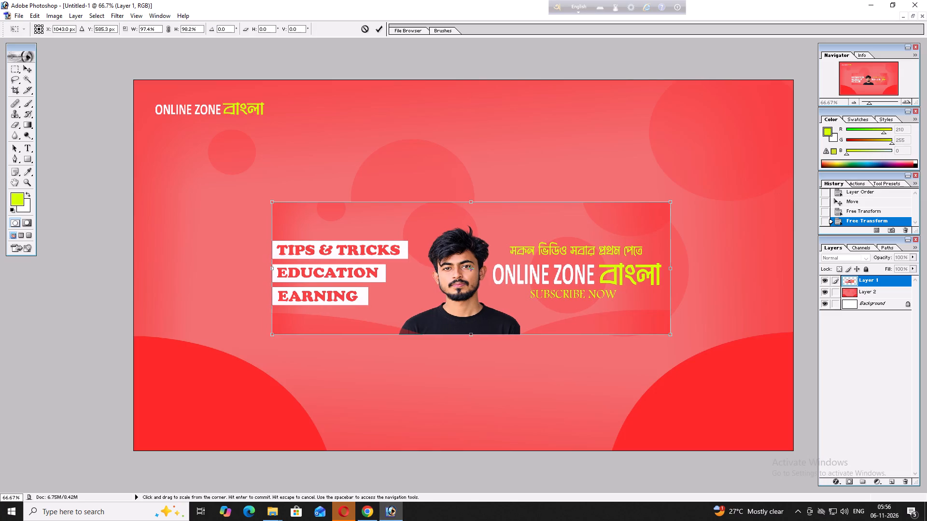
pyautogui.moveTo(270, 203); pyautogui.dragTo(275, 207)
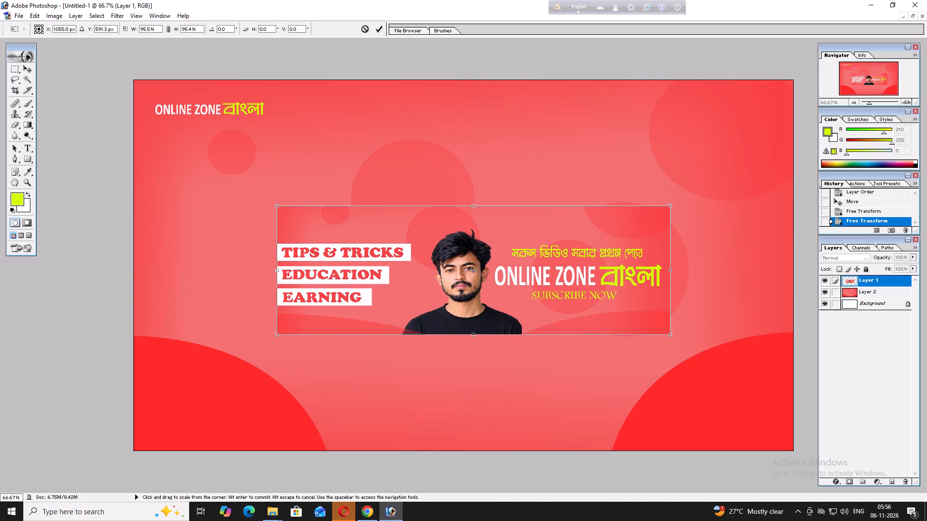
pyautogui.moveTo(671, 335); pyautogui.dragTo(663, 331)
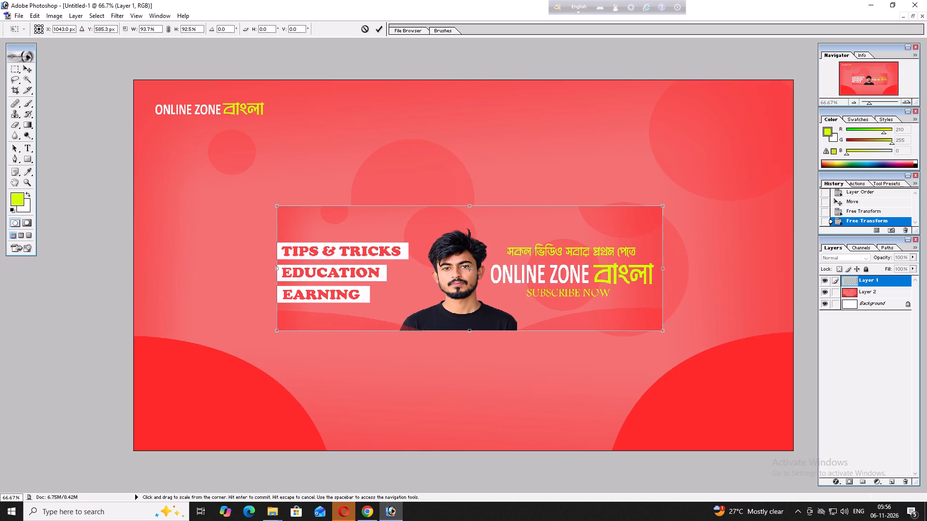
pyautogui.click(379, 28)
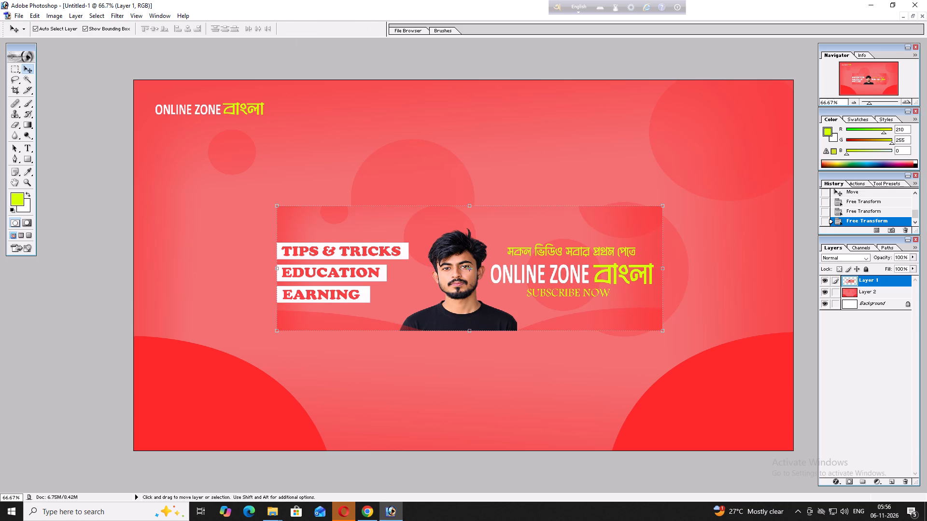
# Save the resized design as a JPEG named 01 in the youtube folder on the desktop, at maximum quality 12.
pyautogui.click(13, 11)
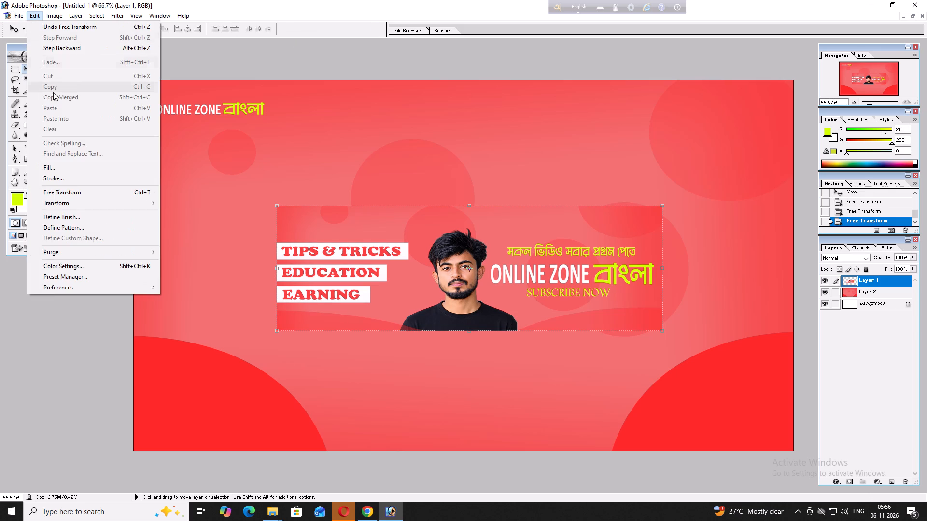
pyautogui.click(43, 105)
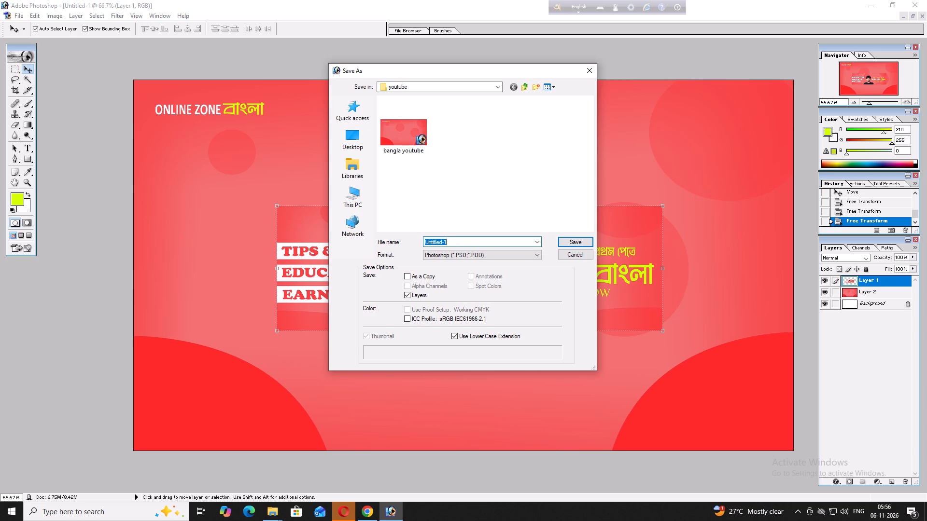
pyautogui.press('BackSpace')
pyautogui.press('BackSpace')
pyautogui.press('BackSpace')
pyautogui.write('01')
pyautogui.click(368, 139)
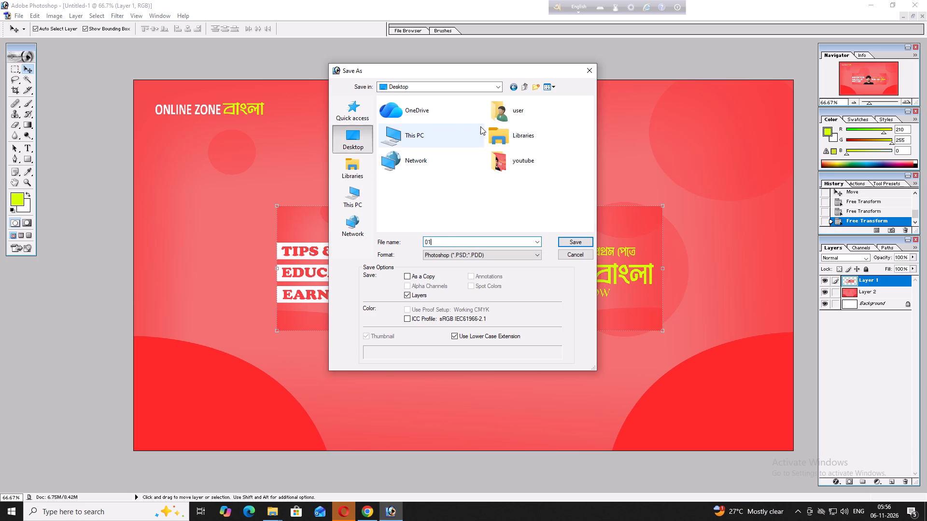
pyautogui.doubleClick(528, 156)
pyautogui.click(526, 257)
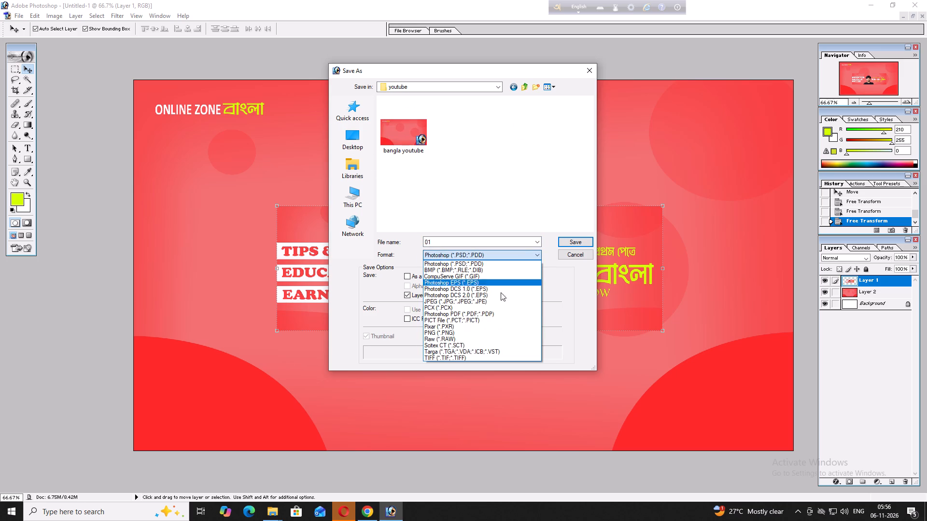
pyautogui.click(475, 301)
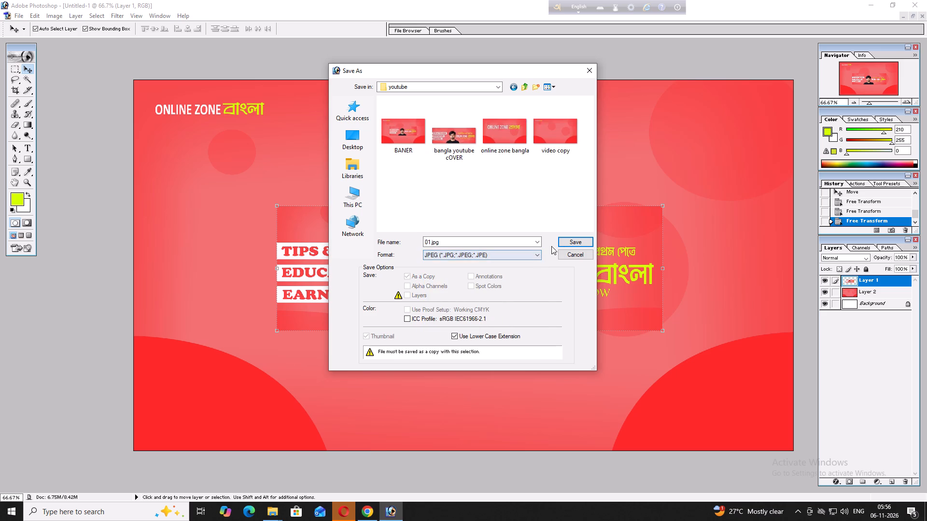
pyautogui.click(563, 240)
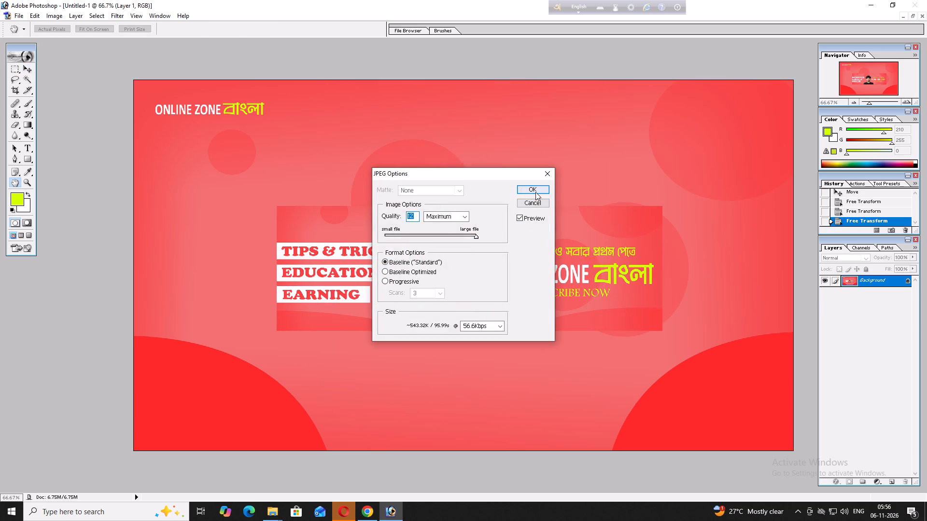
pyautogui.click(535, 192)
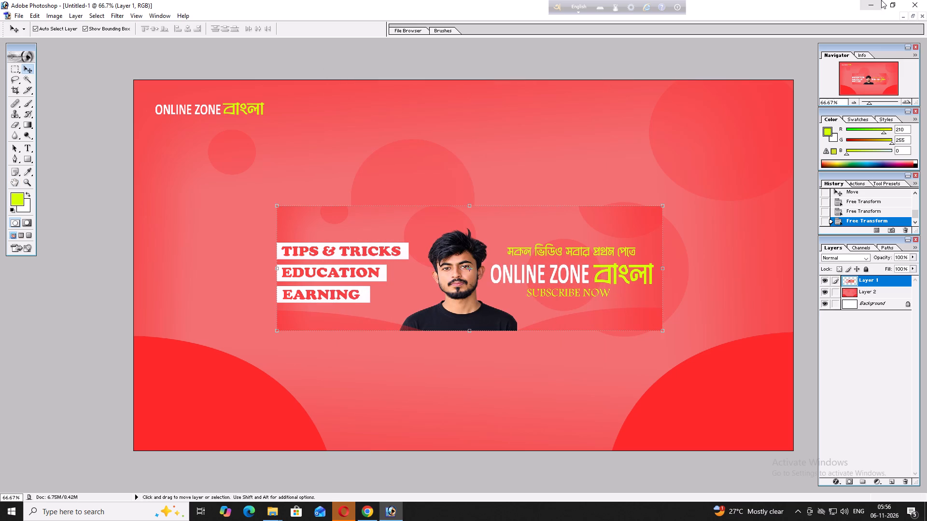
# In YouTube Studio in Chrome, upload the 01 image from the youtube folder as the channel banner and accept its crop.
pyautogui.click(881, 0)
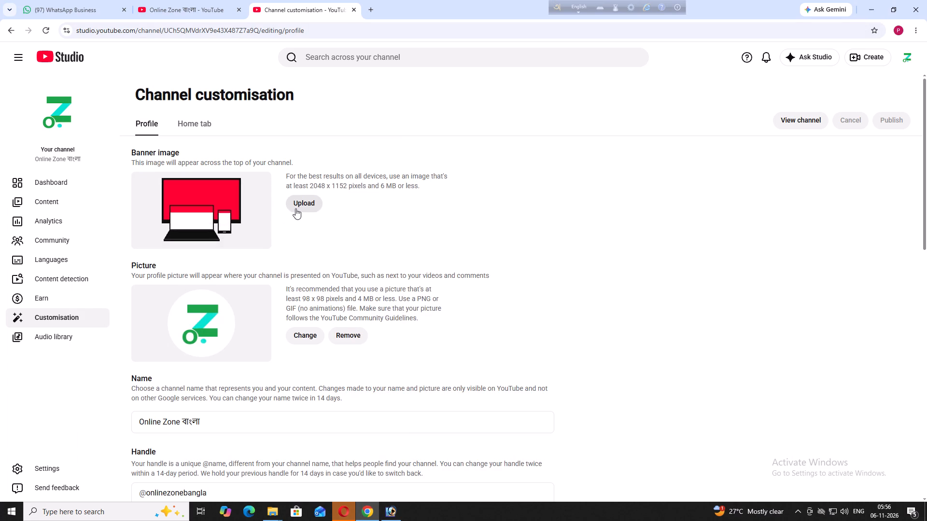
pyautogui.click(296, 208)
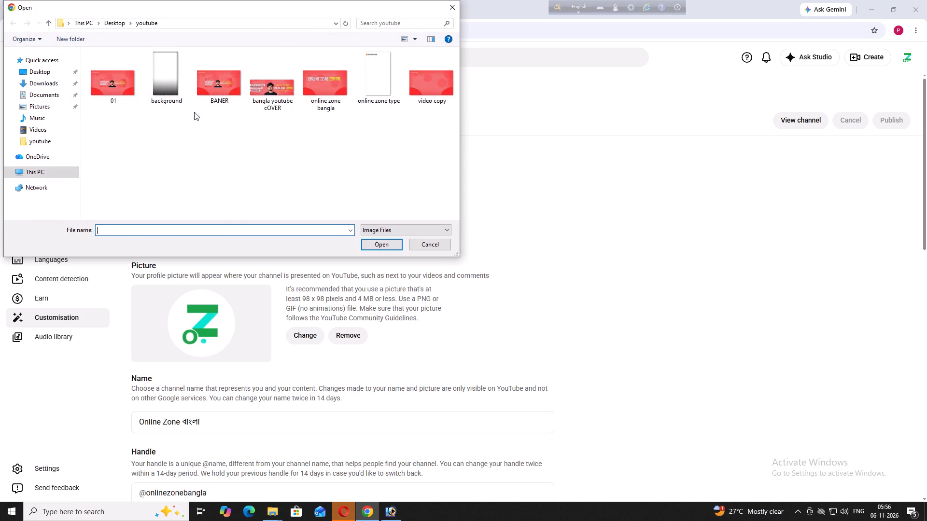
pyautogui.click(109, 85)
pyautogui.click(385, 246)
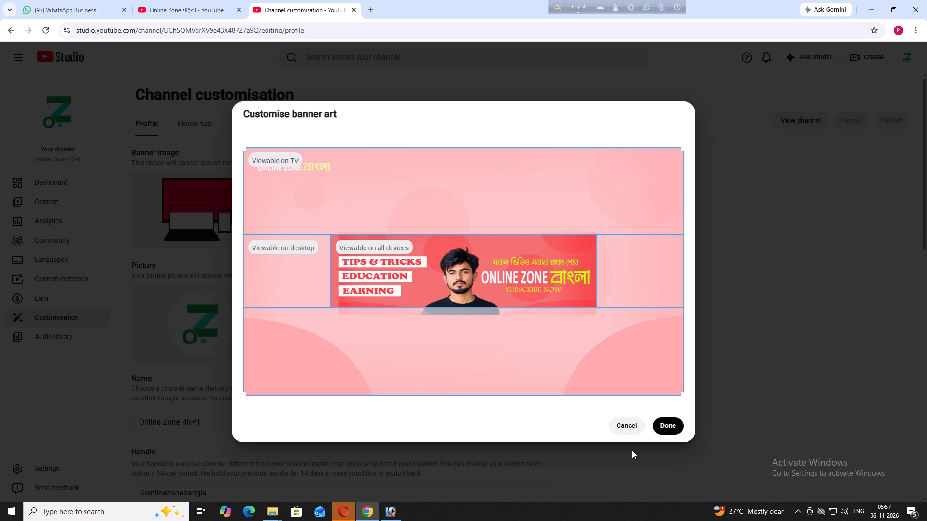
pyautogui.moveTo(527, 267); pyautogui.dragTo(503, 260)
pyautogui.click(671, 423)
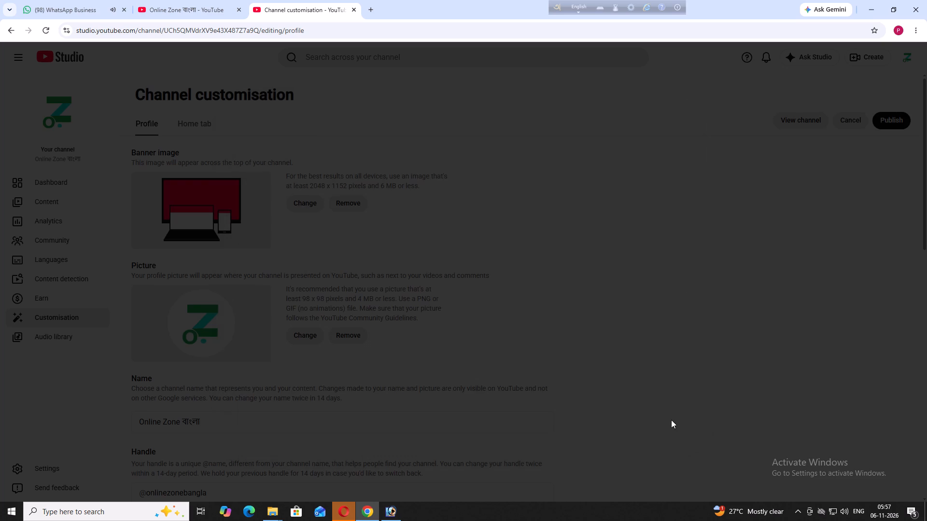
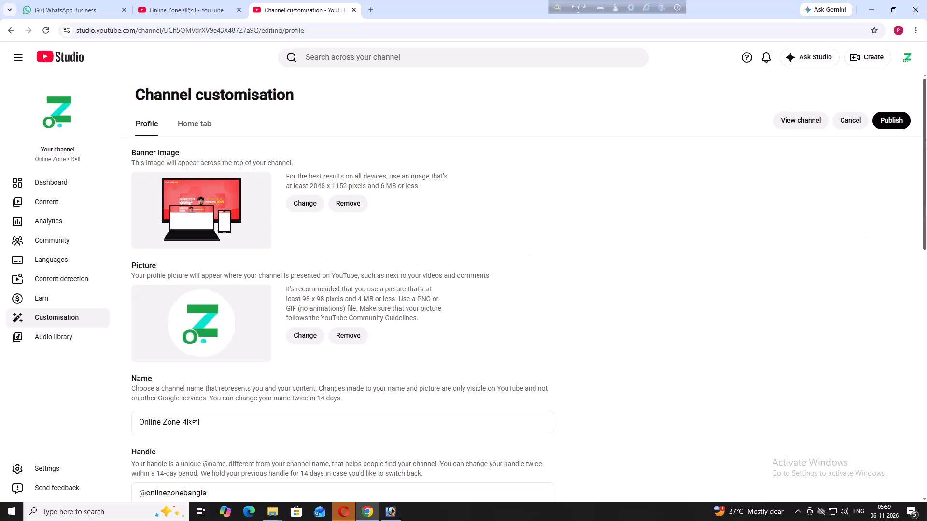
# Publish the channel customisation changes with the new banner image.
pyautogui.click(896, 121)
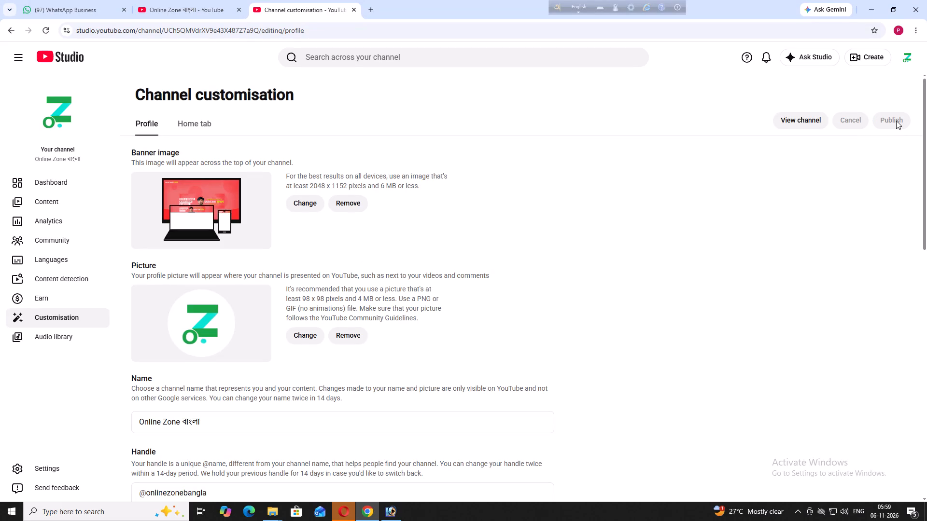
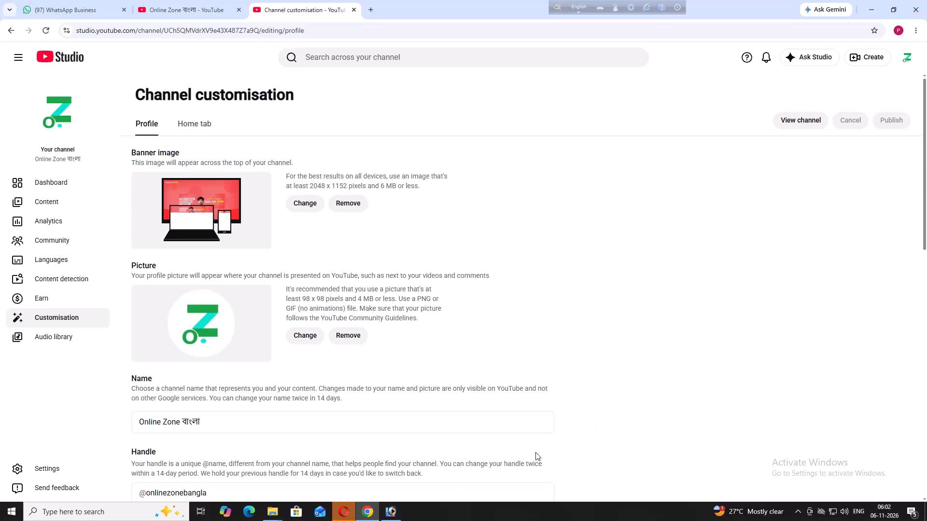
# Switch to Photoshop and create a new blank document 1000 x 1000 pixels.
pyautogui.click(393, 516)
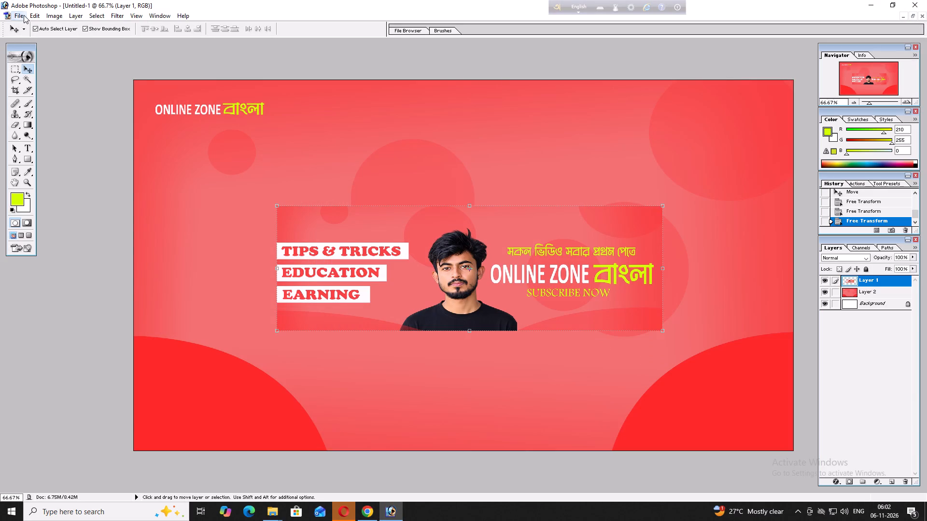
pyautogui.click(24, 15)
pyautogui.click(29, 27)
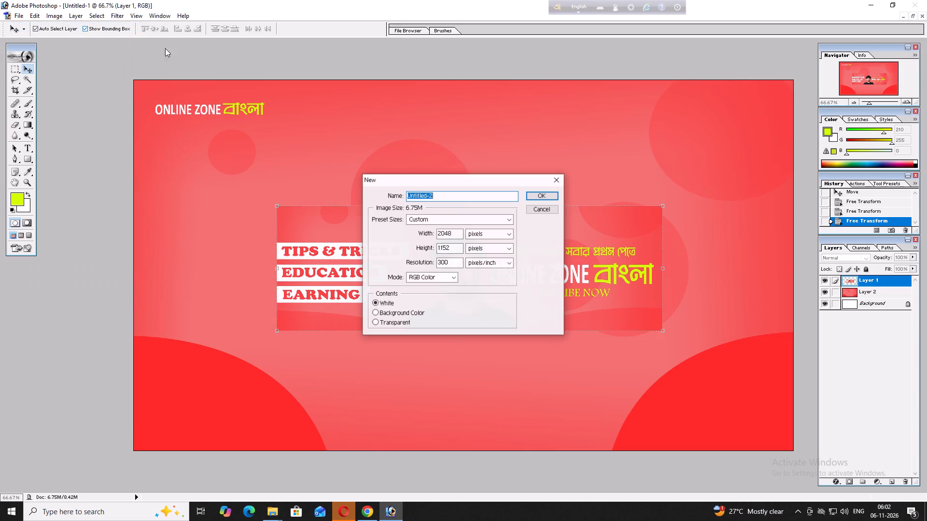
pyautogui.click(461, 231)
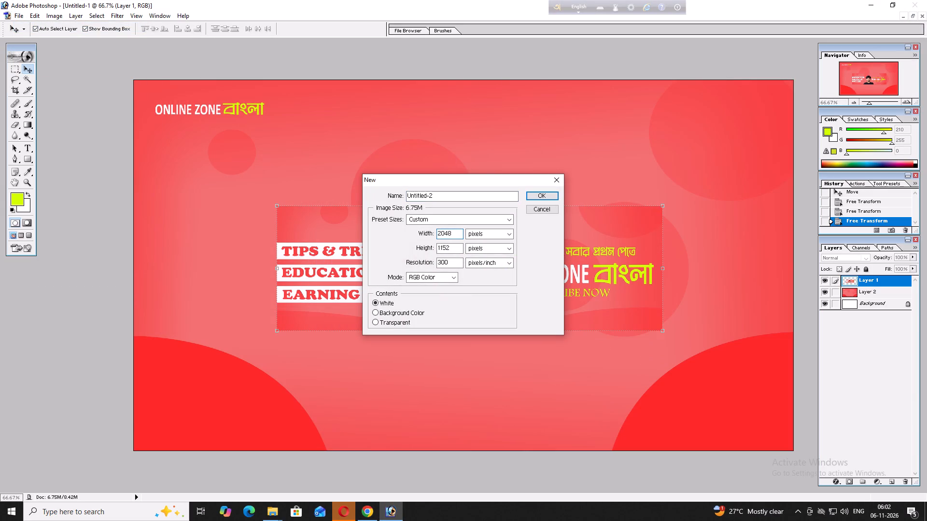
pyautogui.press('BackSpace')
pyautogui.press('BackSpace')
pyautogui.press('BackSpace')
pyautogui.press('BackSpace')
pyautogui.press('BackSpace')
pyautogui.write('1000')
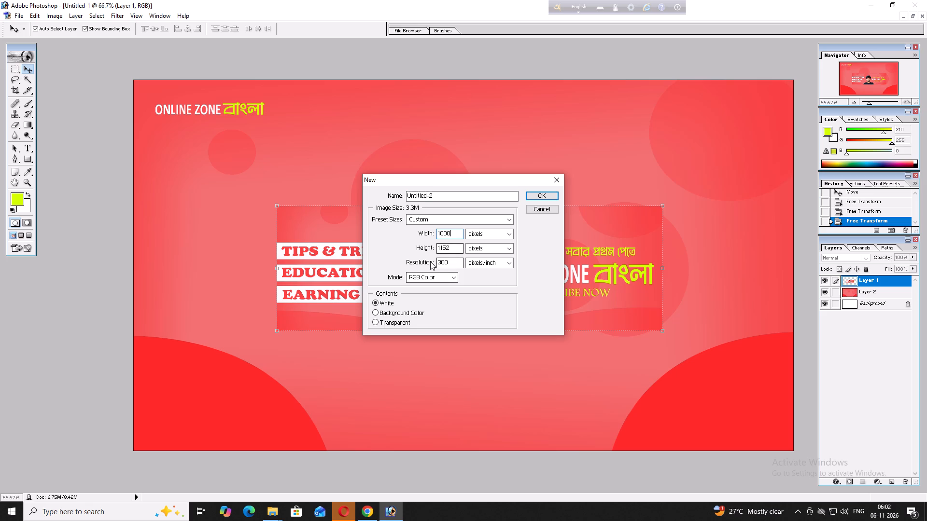
pyautogui.click(451, 248)
pyautogui.press('BackSpace')
pyautogui.press('BackSpace')
pyautogui.press('BackSpace')
pyautogui.press('BackSpace')
pyautogui.write('1000')
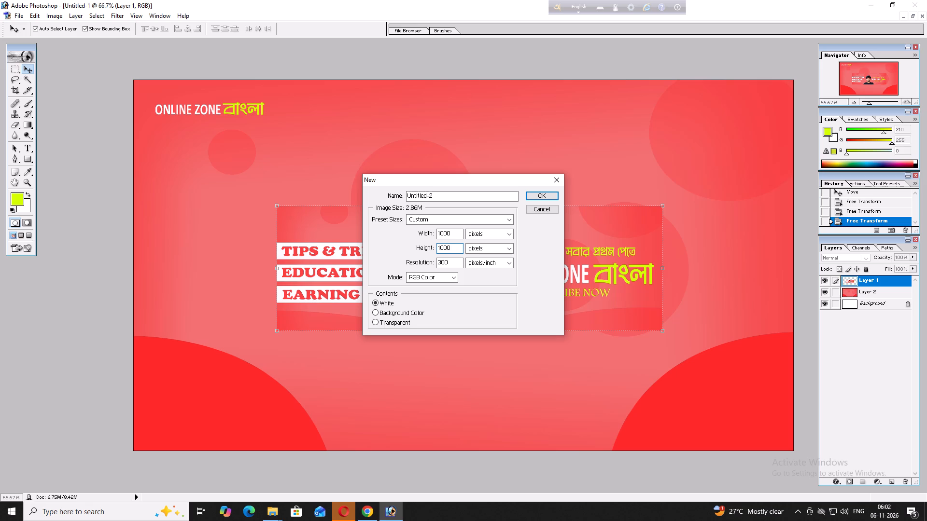
pyautogui.click(546, 195)
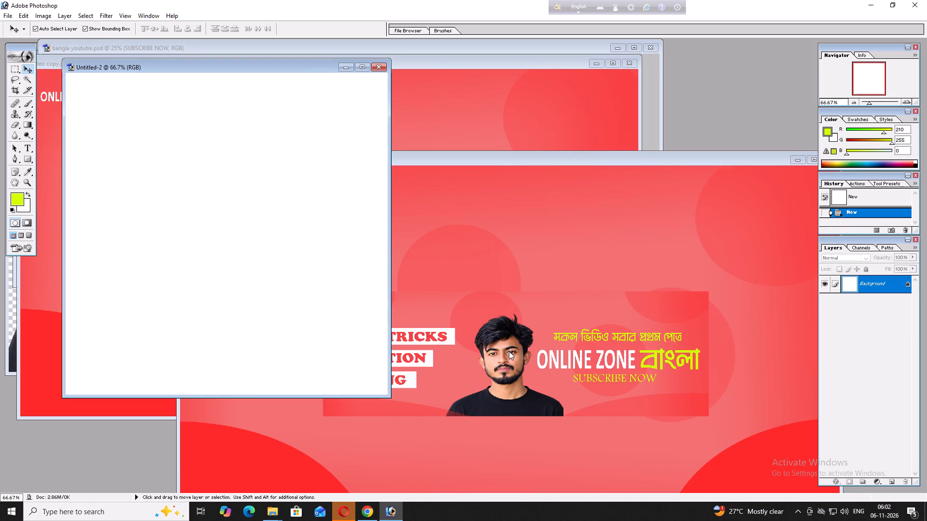
# Copy the red circle-patterned background from the banner document into the new square document and position it to cover the whole canvas.
pyautogui.click(609, 121)
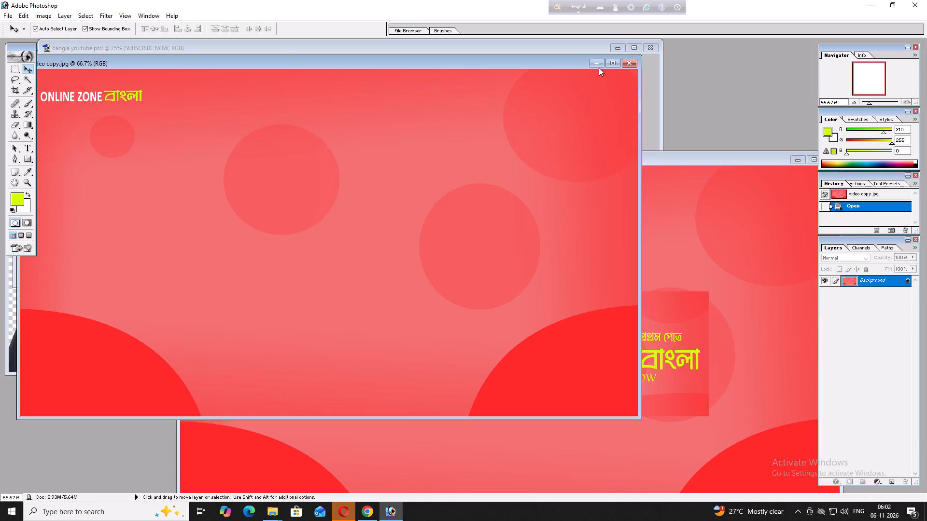
pyautogui.click(597, 65)
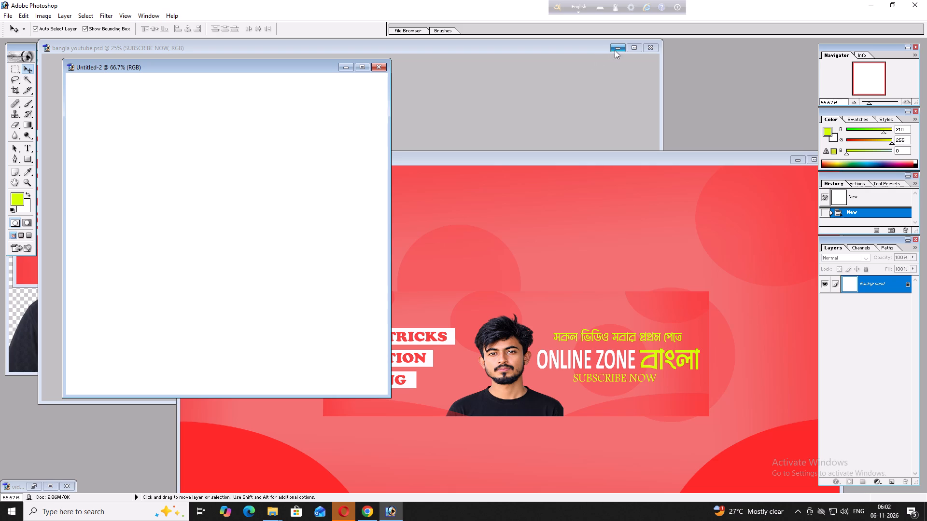
pyautogui.moveTo(626, 212); pyautogui.dragTo(609, 218)
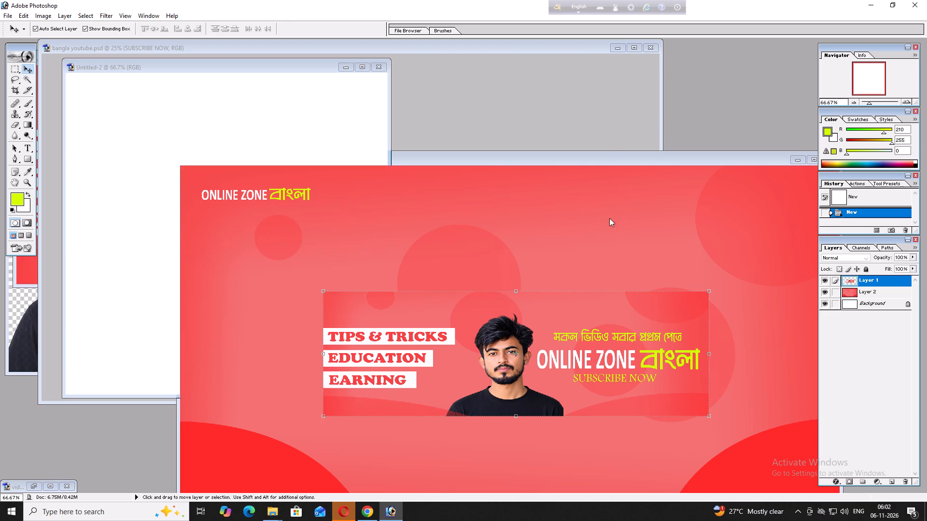
pyautogui.moveTo(609, 218); pyautogui.dragTo(178, 107)
pyautogui.moveTo(325, 255); pyautogui.dragTo(174, 168)
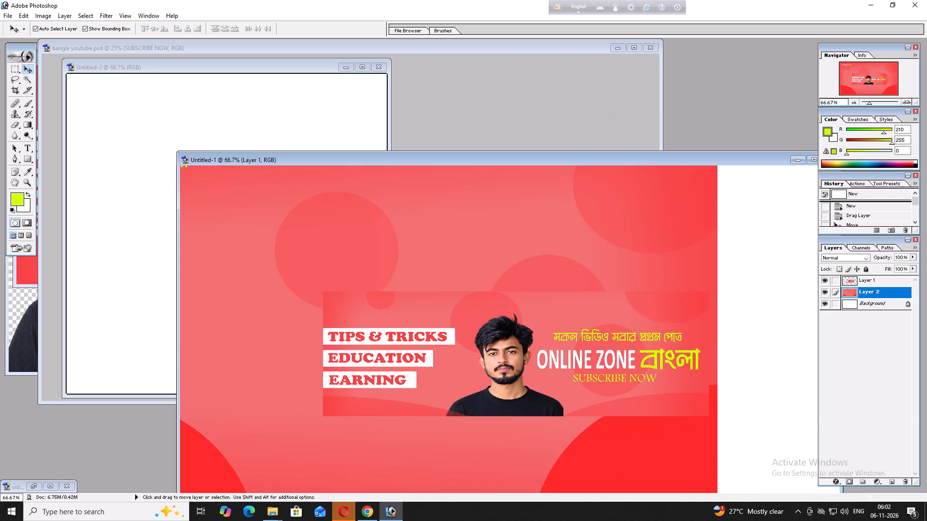
pyautogui.moveTo(174, 168); pyautogui.dragTo(144, 137)
pyautogui.moveTo(209, 165); pyautogui.dragTo(155, 164)
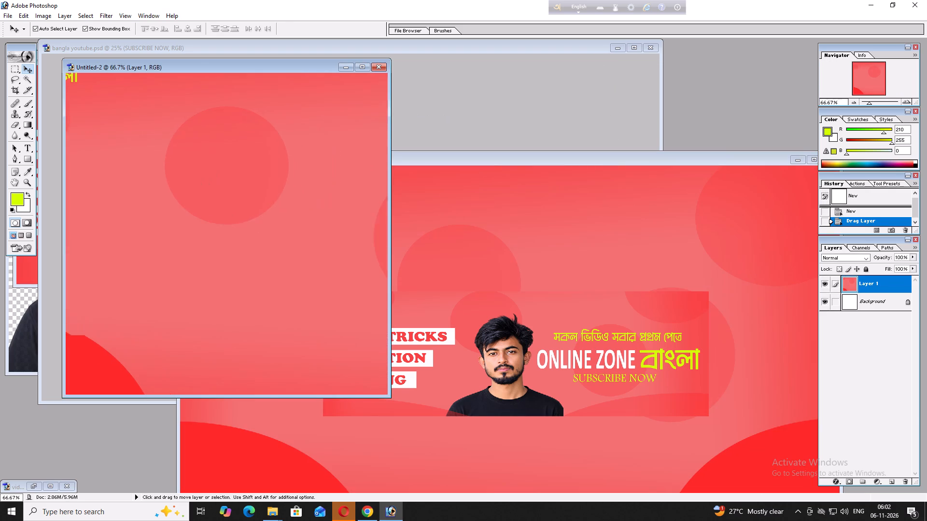
pyautogui.moveTo(155, 164); pyautogui.dragTo(144, 164)
pyautogui.moveTo(205, 179); pyautogui.dragTo(165, 158)
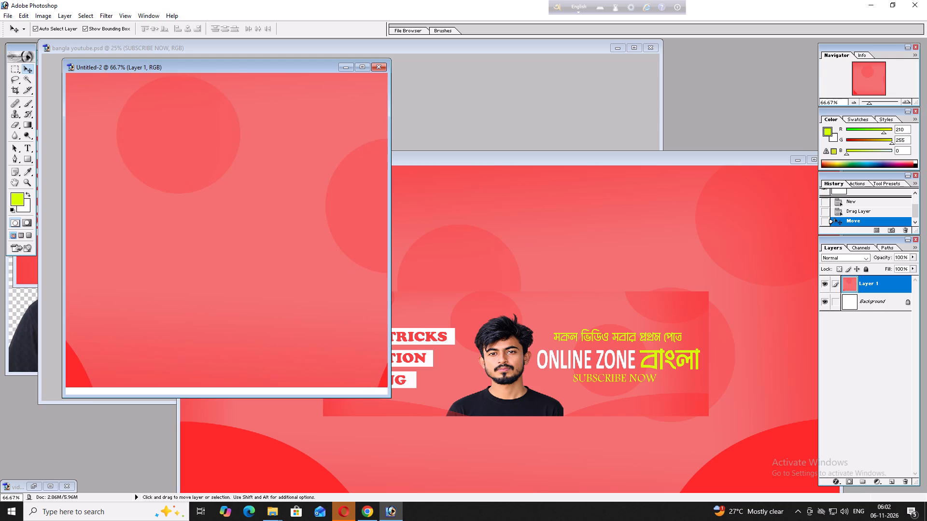
pyautogui.moveTo(165, 158); pyautogui.dragTo(155, 187)
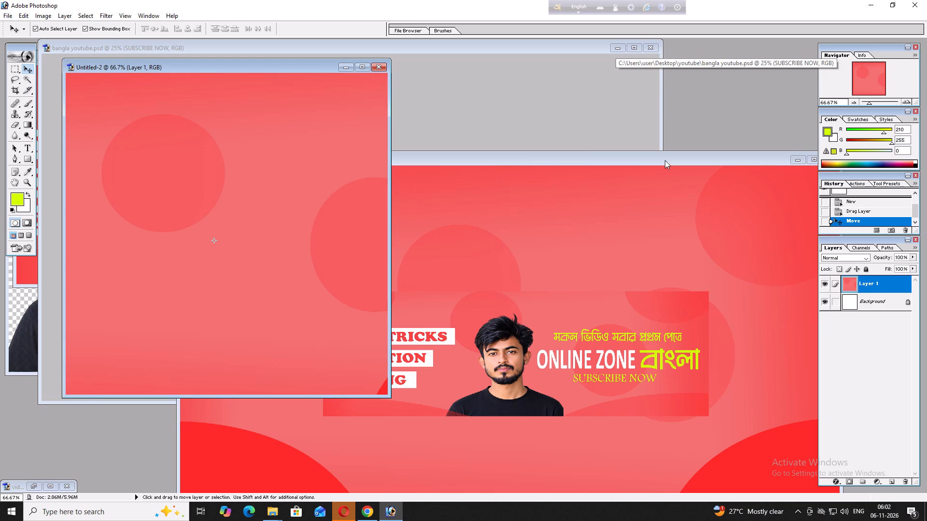
# Clear the workspace by minimising the two banner documents and closing the bangla youtube cOVER.jpg image.
pyautogui.click(795, 159)
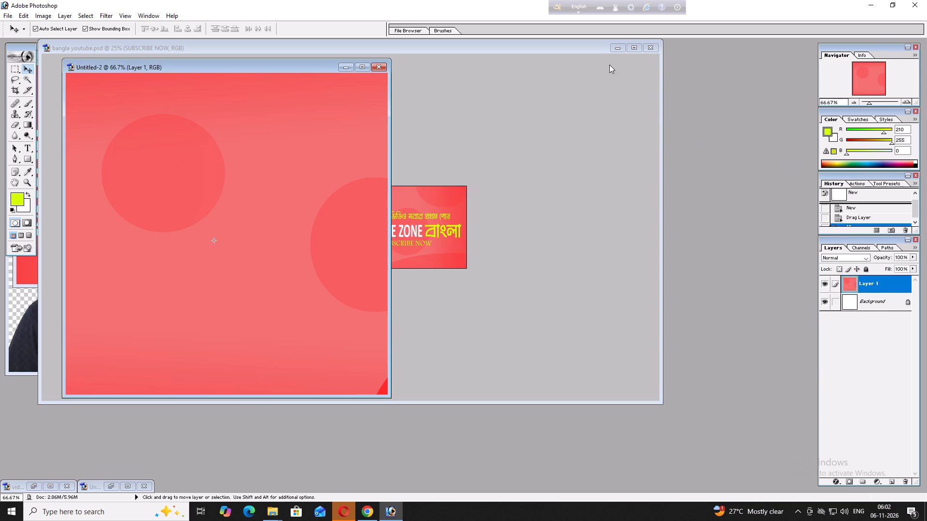
pyautogui.click(614, 47)
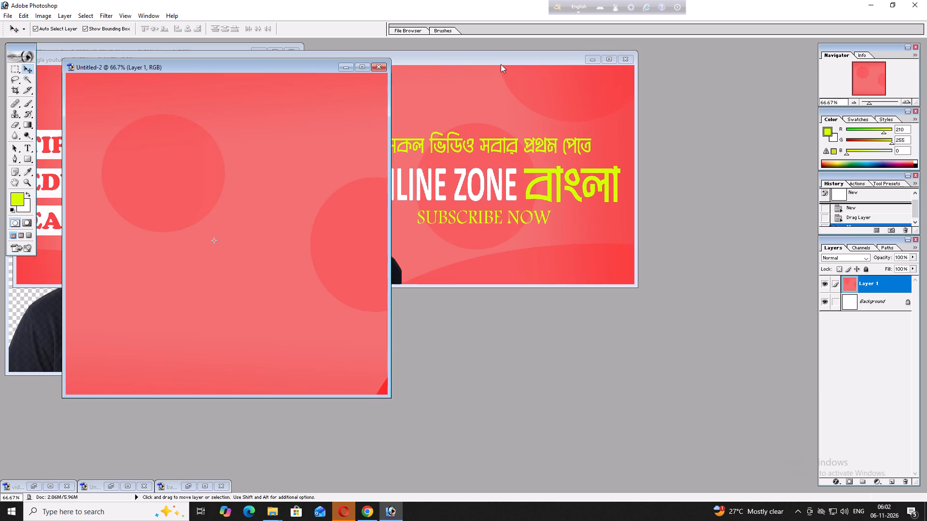
pyautogui.moveTo(497, 61); pyautogui.dragTo(585, 66)
pyautogui.moveTo(483, 59); pyautogui.dragTo(600, 61)
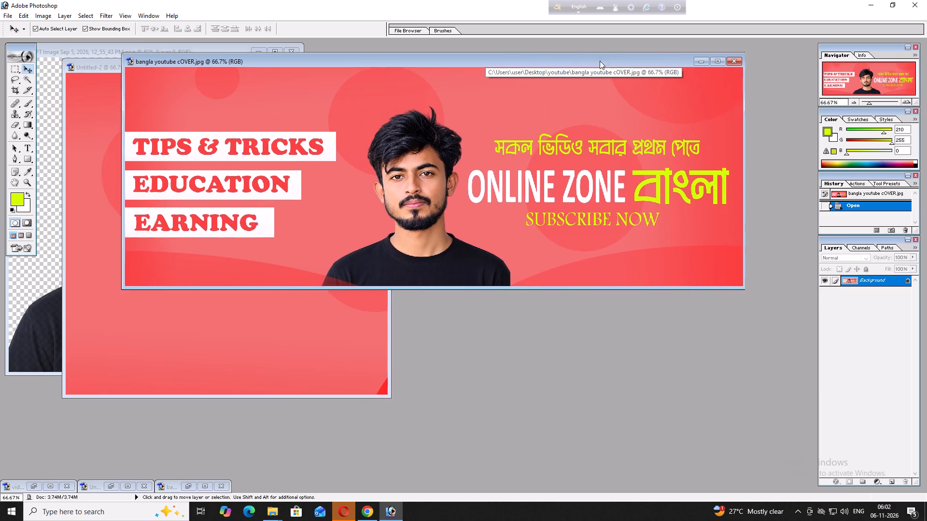
pyautogui.moveTo(600, 61); pyautogui.dragTo(693, 66)
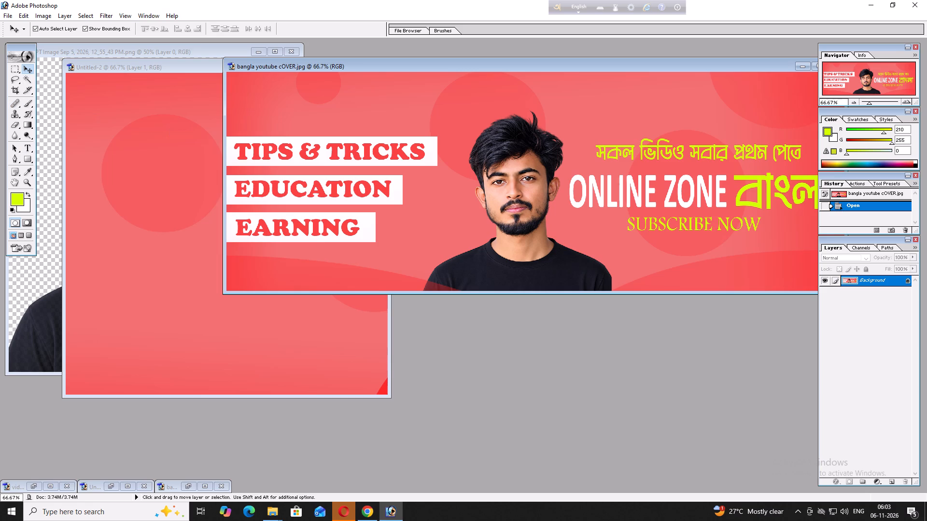
pyautogui.click(537, 234)
pyautogui.moveTo(537, 247); pyautogui.dragTo(240, 260)
pyautogui.click(444, 188)
pyautogui.click(560, 257)
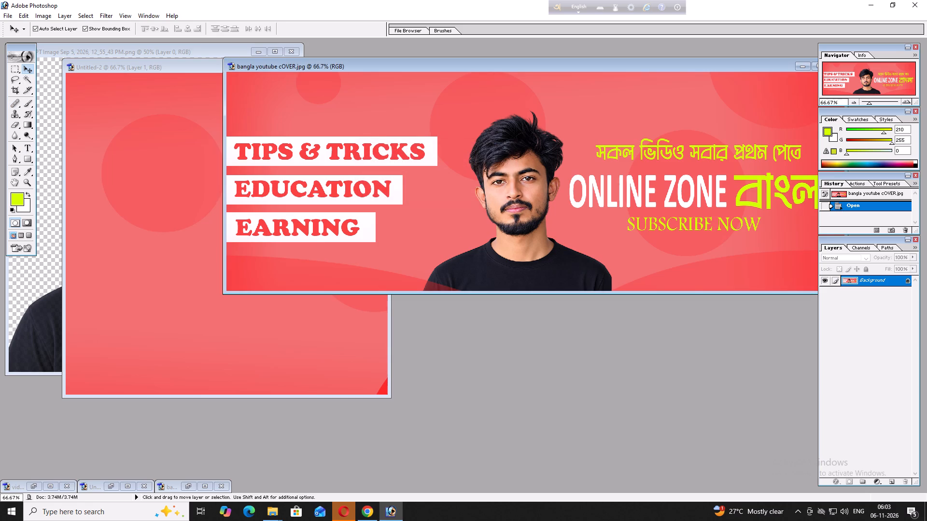
pyautogui.click(554, 260)
pyautogui.moveTo(691, 71); pyautogui.dragTo(585, 113)
pyautogui.click(734, 109)
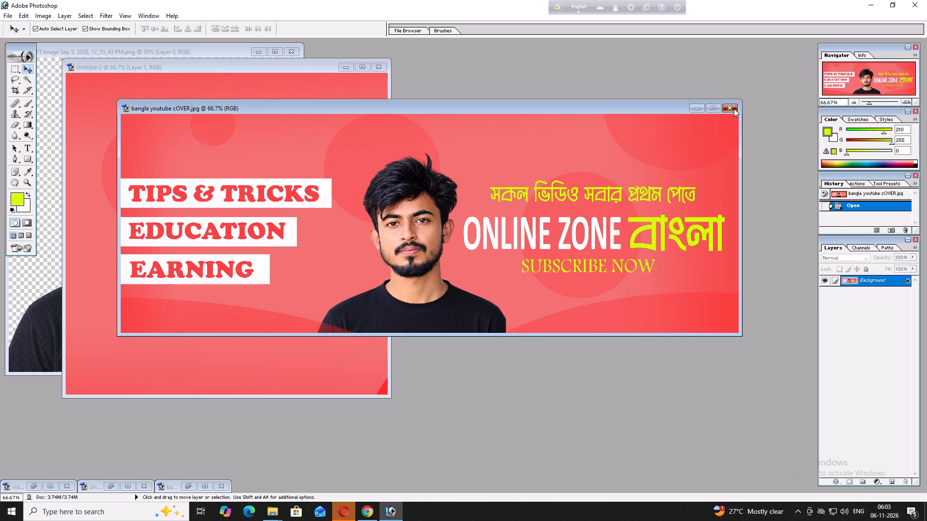
# Copy the cut-out man's portrait into the new square document and move it over the red background.
pyautogui.moveTo(44, 330); pyautogui.dragTo(57, 329)
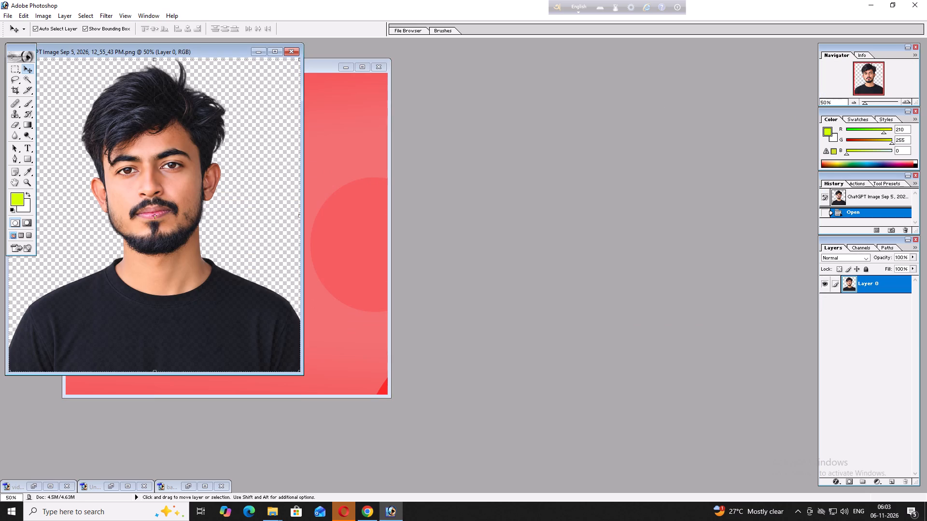
pyautogui.moveTo(57, 329); pyautogui.dragTo(161, 299)
pyautogui.moveTo(140, 306); pyautogui.dragTo(329, 272)
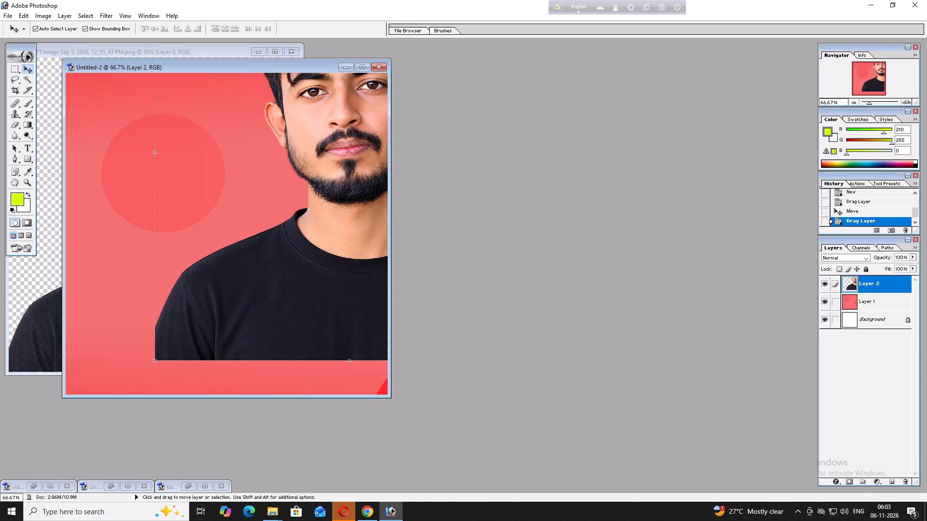
pyautogui.moveTo(328, 271); pyautogui.dragTo(234, 317)
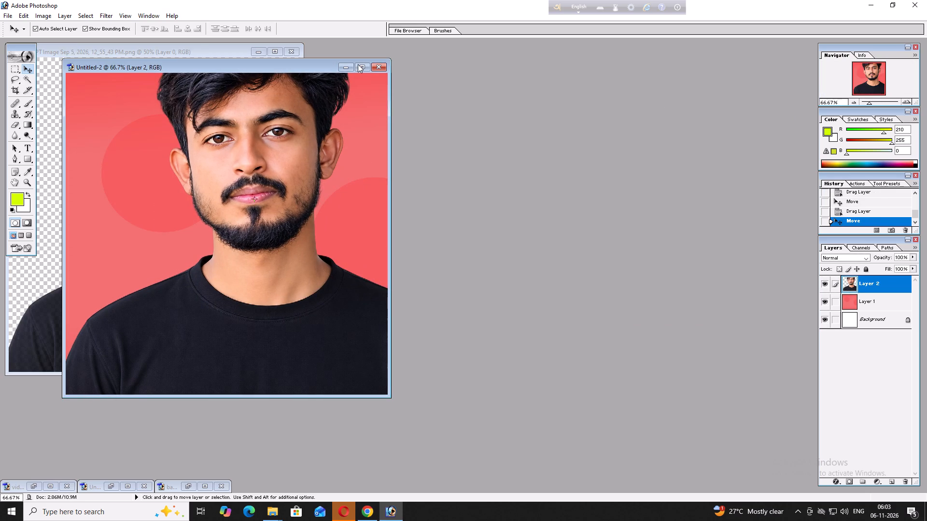
# Scale the portrait to about 31% width and 29% height, place it slightly above the canvas centre, and apply the transformation.
pyautogui.click(358, 64)
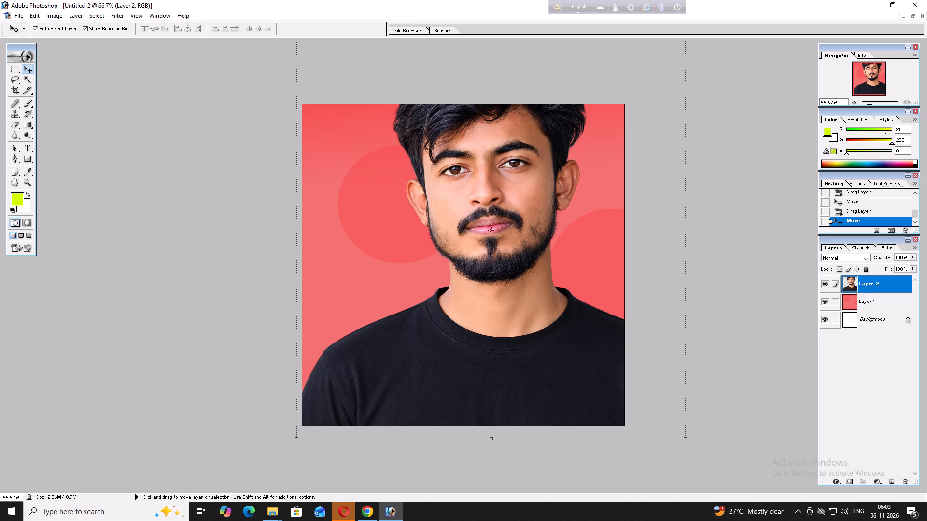
pyautogui.moveTo(687, 438); pyautogui.dragTo(464, 190)
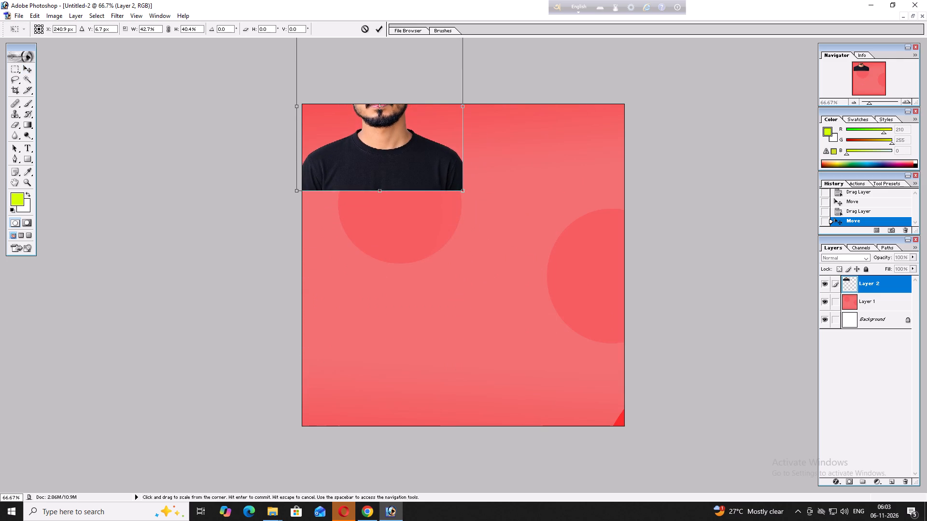
pyautogui.moveTo(395, 160); pyautogui.dragTo(438, 307)
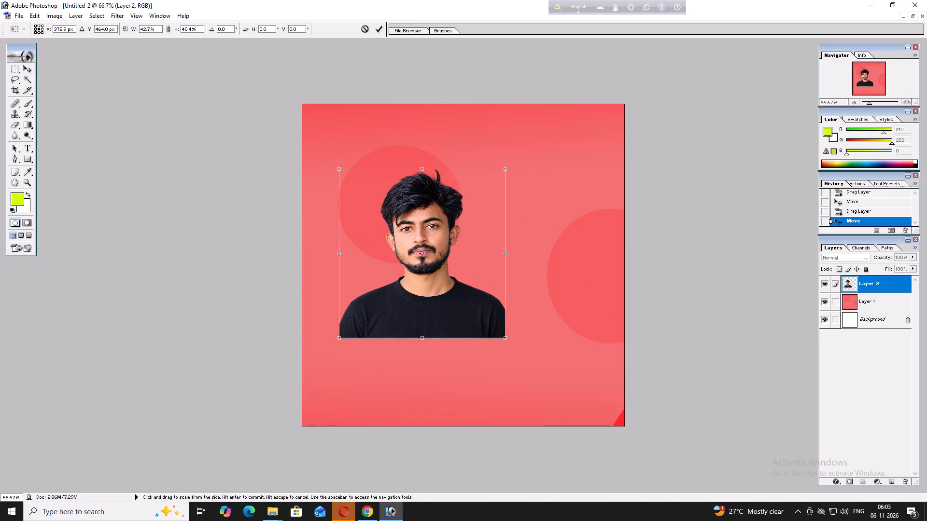
pyautogui.moveTo(337, 172); pyautogui.dragTo(383, 221)
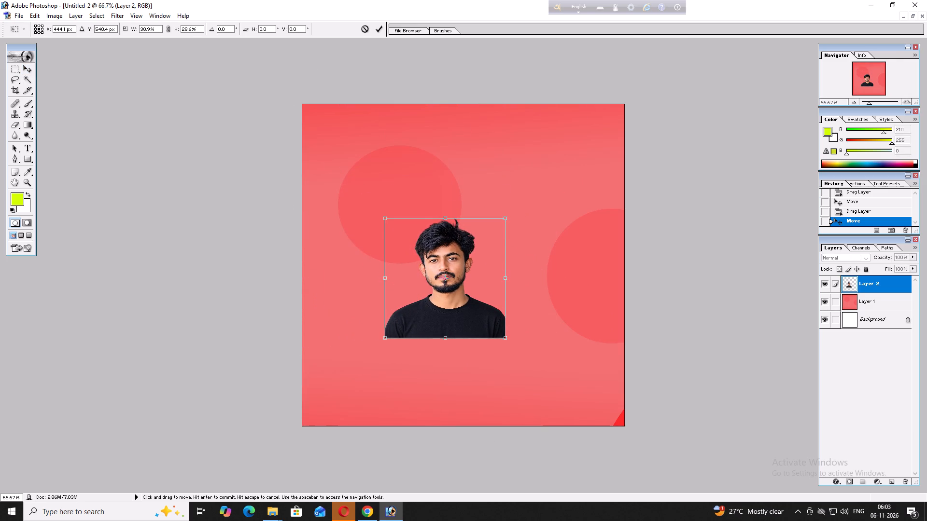
pyautogui.moveTo(468, 325); pyautogui.dragTo(459, 286)
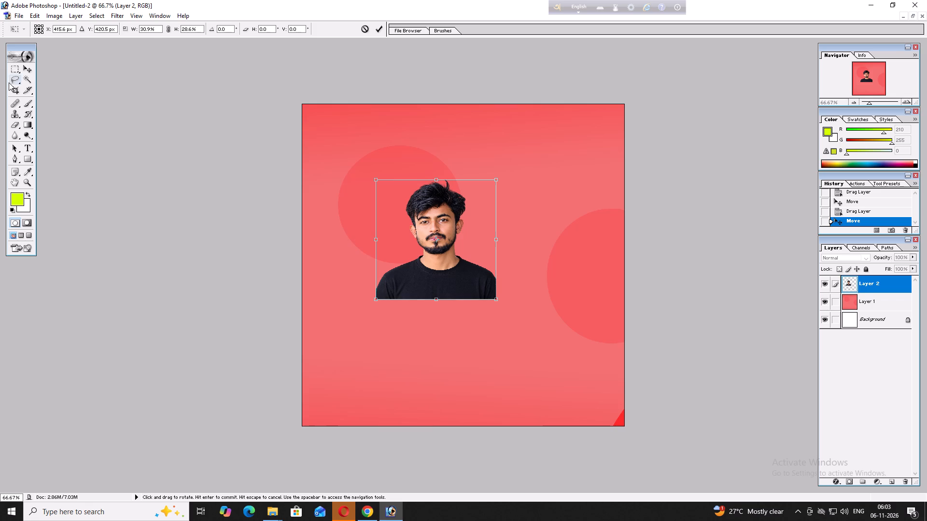
pyautogui.rightClick(15, 70)
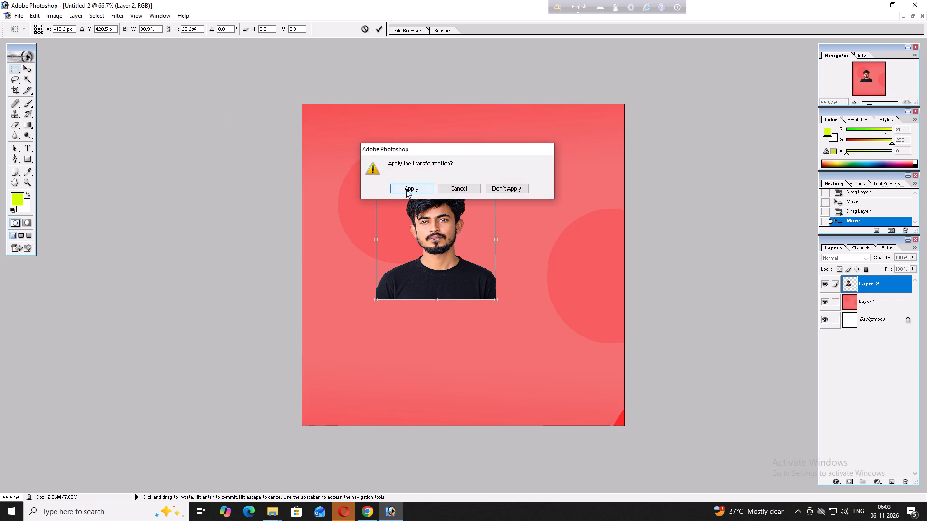
pyautogui.click(406, 190)
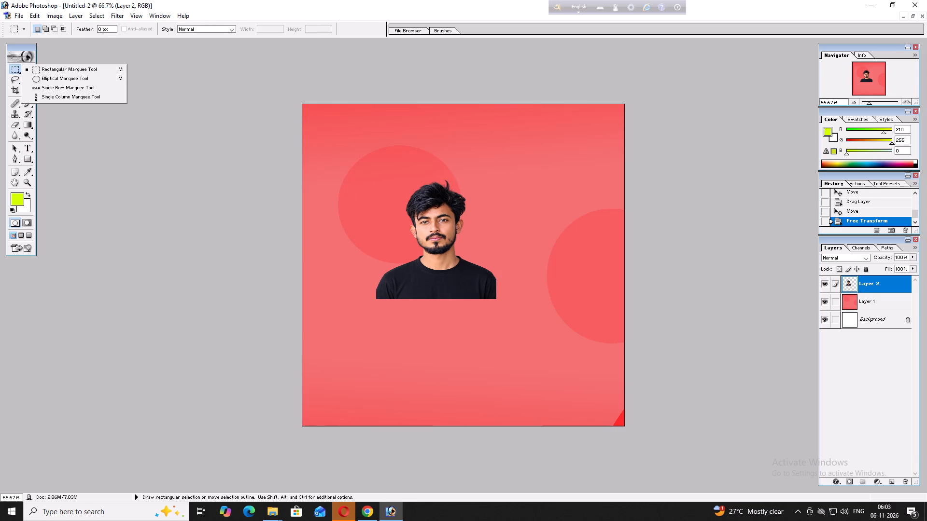
# Make Layer 1, the red background, active and switch to the Elliptical Marquee tool.
pyautogui.click(874, 305)
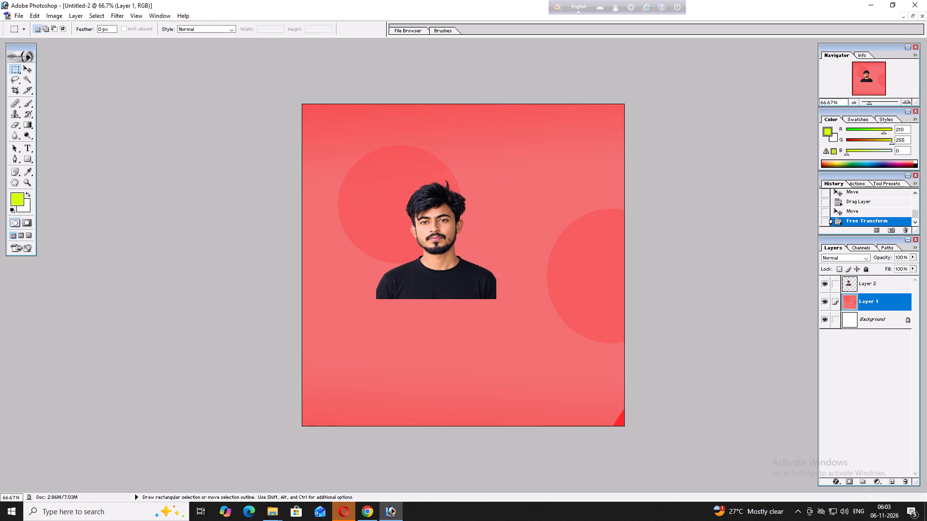
pyautogui.click(15, 89)
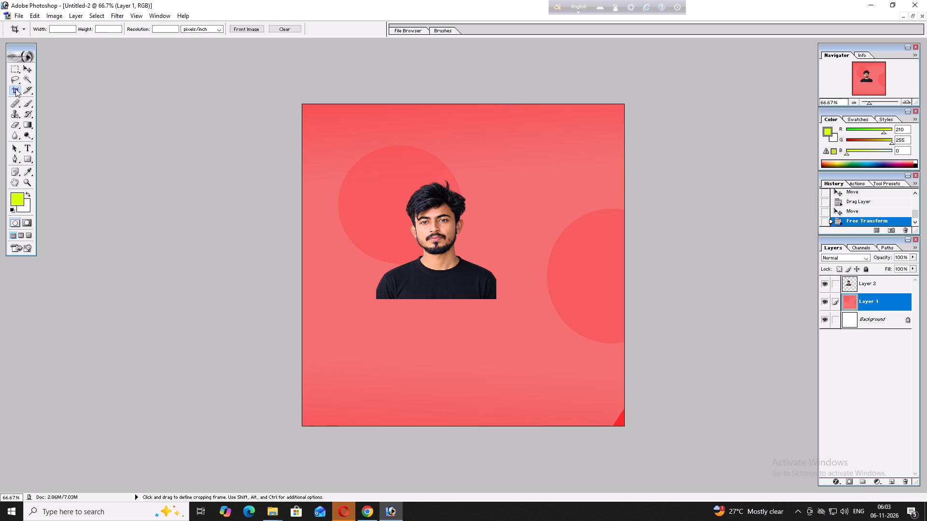
pyautogui.click(22, 32)
pyautogui.click(68, 136)
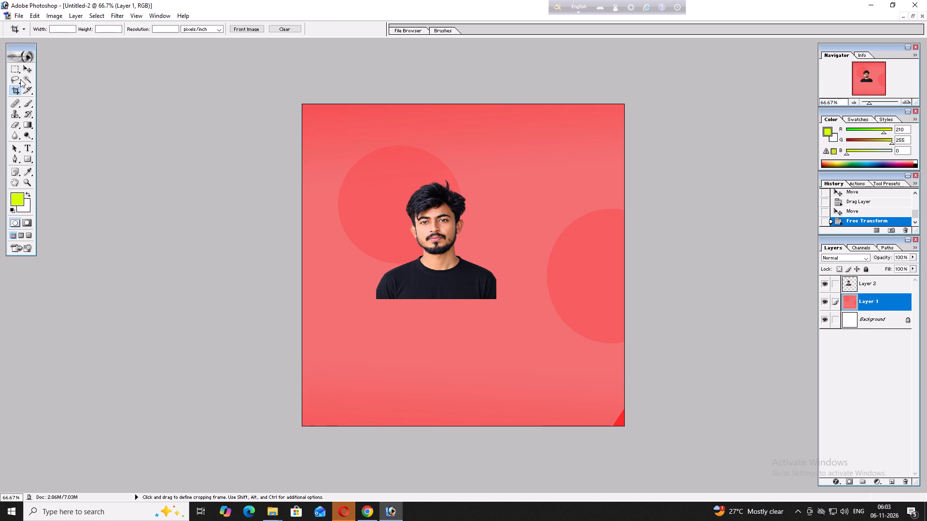
pyautogui.rightClick(15, 70)
pyautogui.click(46, 75)
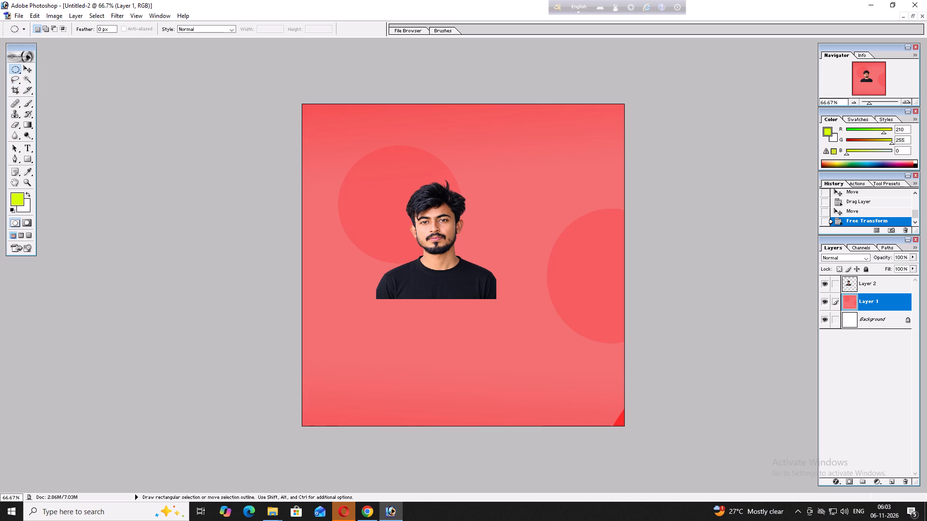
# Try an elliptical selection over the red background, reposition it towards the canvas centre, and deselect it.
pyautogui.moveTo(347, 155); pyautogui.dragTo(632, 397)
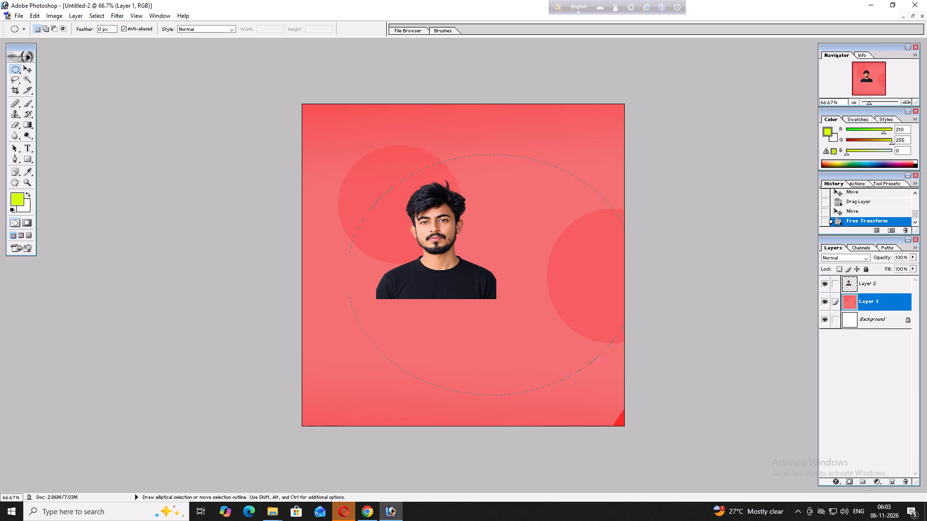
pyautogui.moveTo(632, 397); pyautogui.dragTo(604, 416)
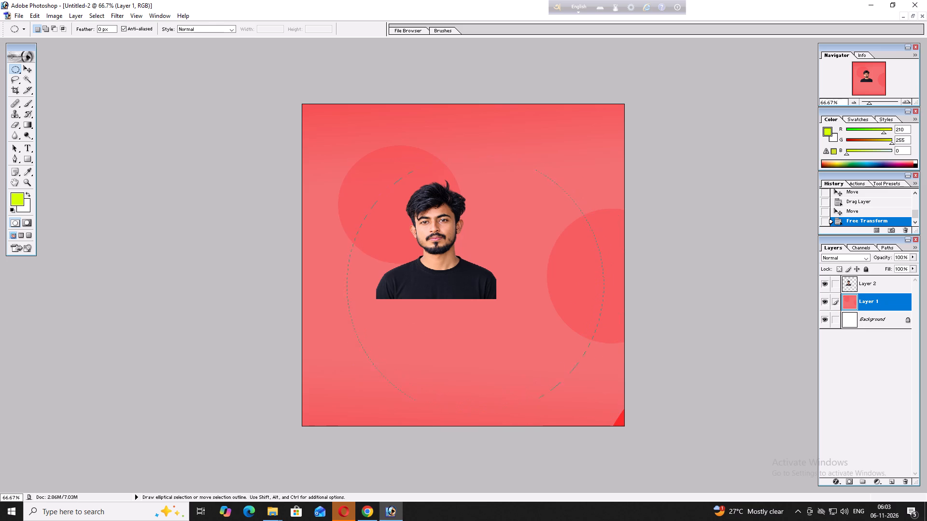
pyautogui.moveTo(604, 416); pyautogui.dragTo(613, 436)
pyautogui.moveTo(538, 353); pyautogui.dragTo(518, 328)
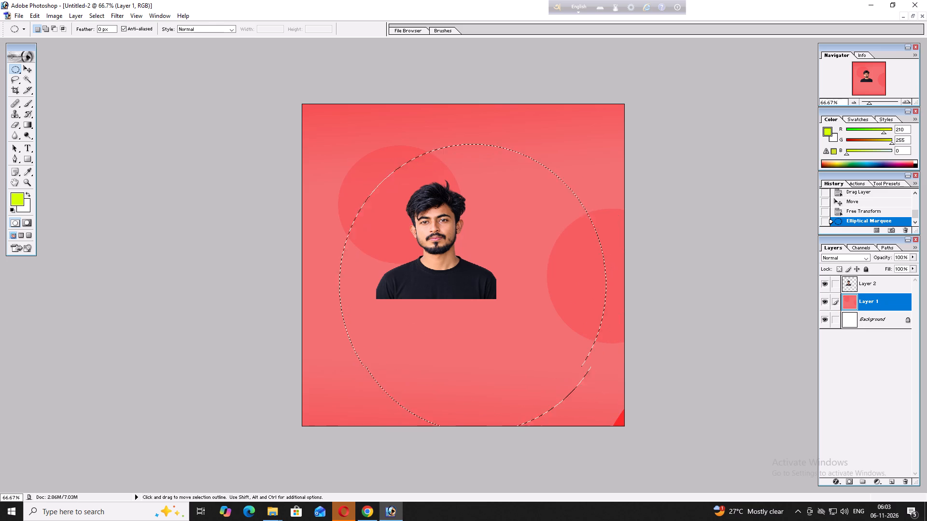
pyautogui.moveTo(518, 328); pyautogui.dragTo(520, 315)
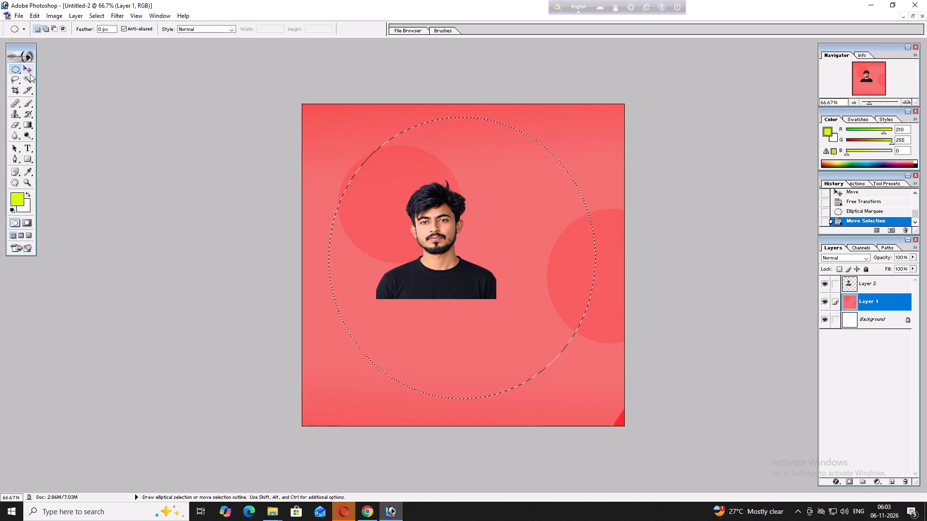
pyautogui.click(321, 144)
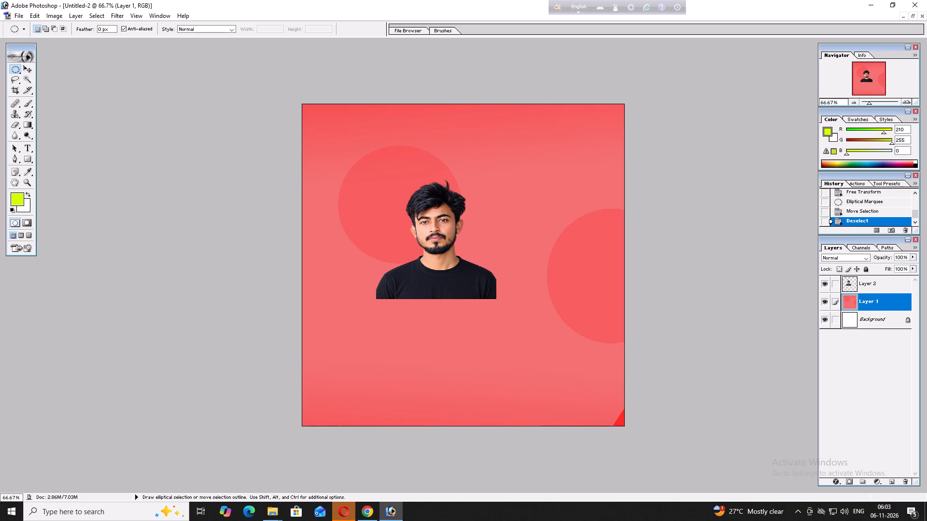
# Select a nearly canvas-wide circle of the red background, centre it roughly, and copy it onto a new layer.
pyautogui.moveTo(329, 128); pyautogui.dragTo(596, 403)
pyautogui.moveTo(596, 403); pyautogui.dragTo(617, 415)
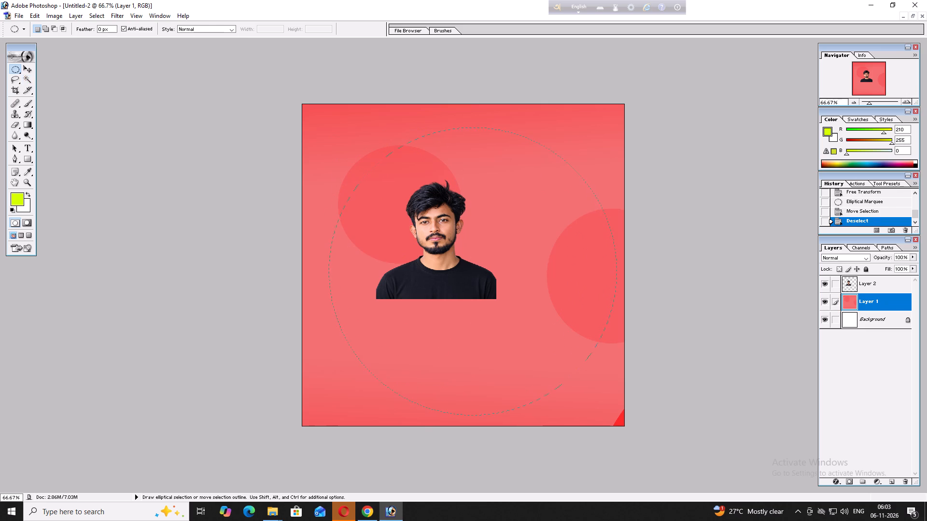
pyautogui.moveTo(617, 415); pyautogui.dragTo(617, 415)
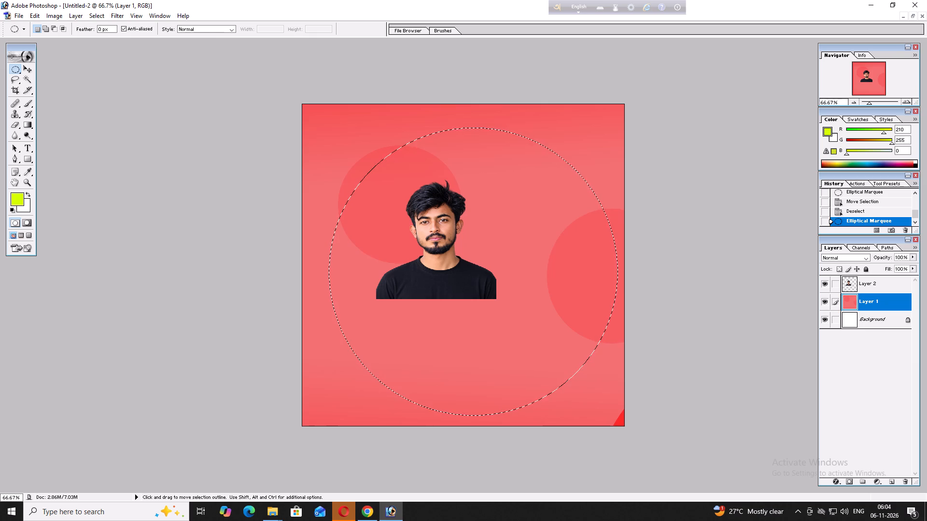
pyautogui.moveTo(519, 258); pyautogui.dragTo(505, 254)
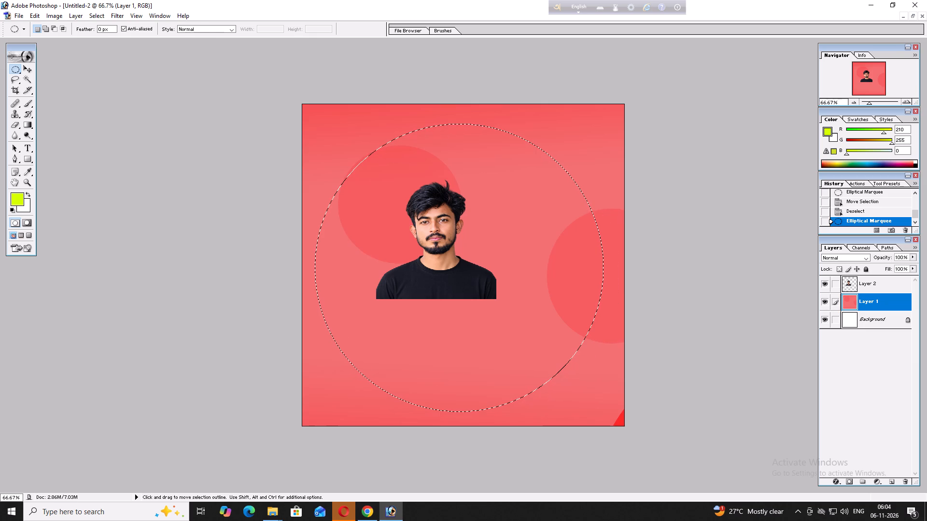
pyautogui.moveTo(505, 254); pyautogui.dragTo(506, 254)
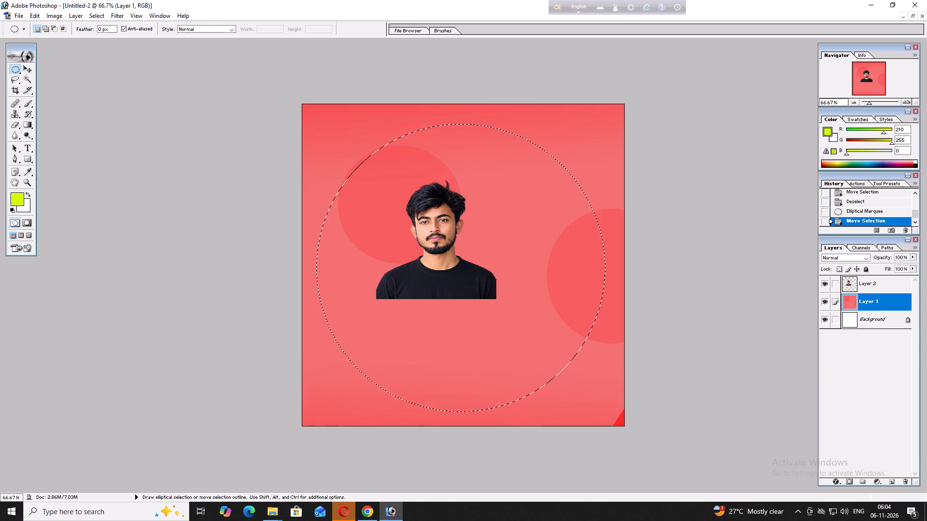
pyautogui.hotkey('ctrl', 'c')
pyautogui.hotkey('ctrl', 'v')
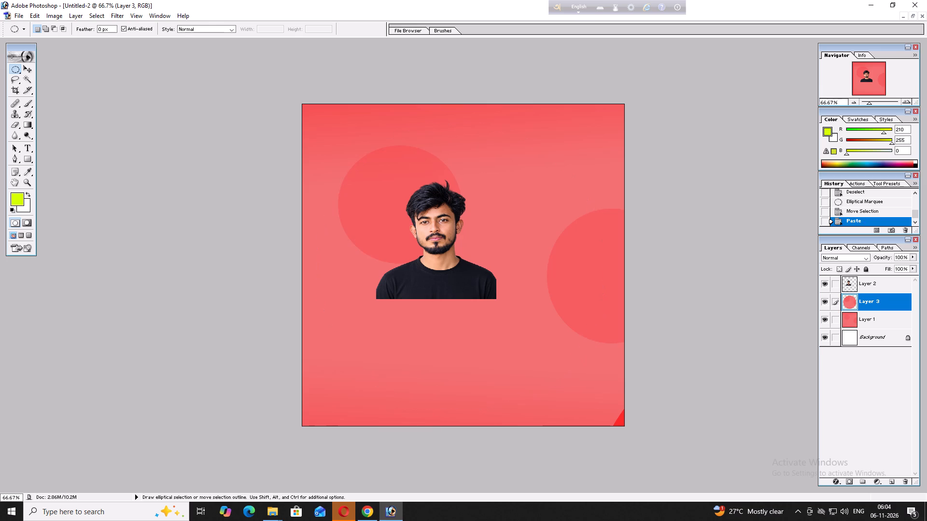
# Hide Layer 1 and the white Background layer.
pyautogui.click(823, 317)
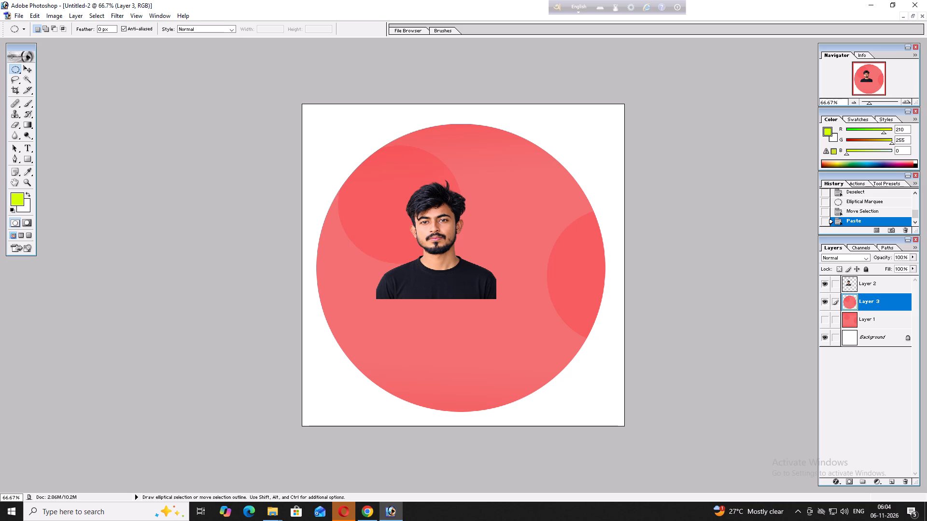
pyautogui.click(826, 338)
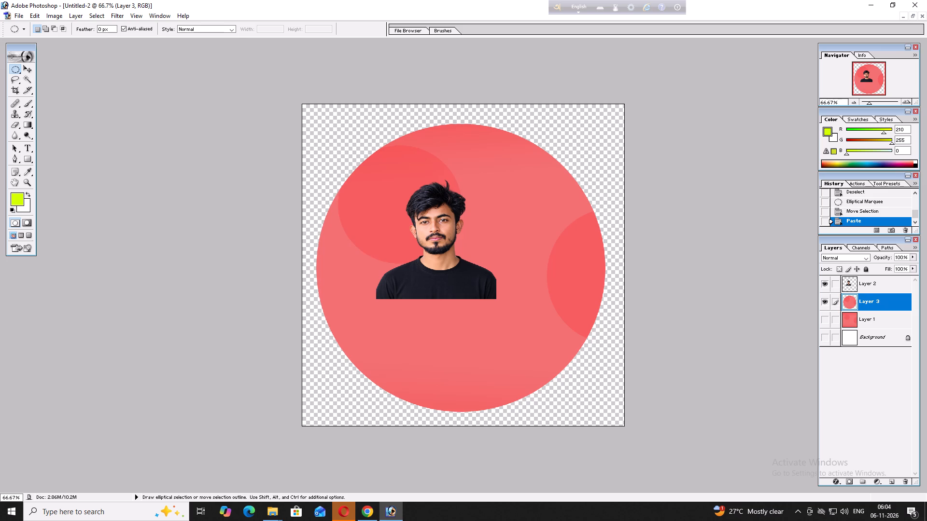
# Scale the portrait to about 105% width and 121.5% height, place it near X 487, Y 466 px within the circle, and apply the transformation.
pyautogui.click(33, 68)
pyautogui.click(879, 288)
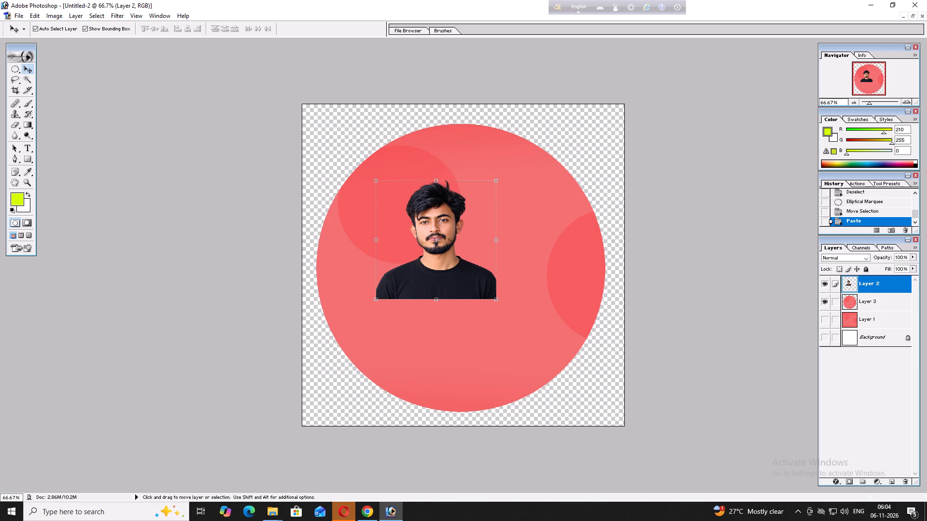
pyautogui.moveTo(496, 302); pyautogui.dragTo(547, 361)
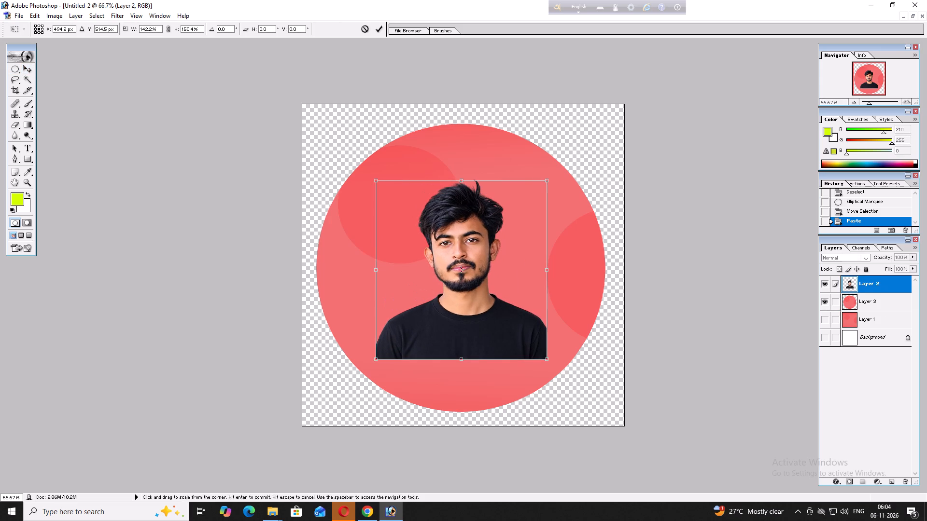
pyautogui.moveTo(489, 328); pyautogui.dragTo(486, 285)
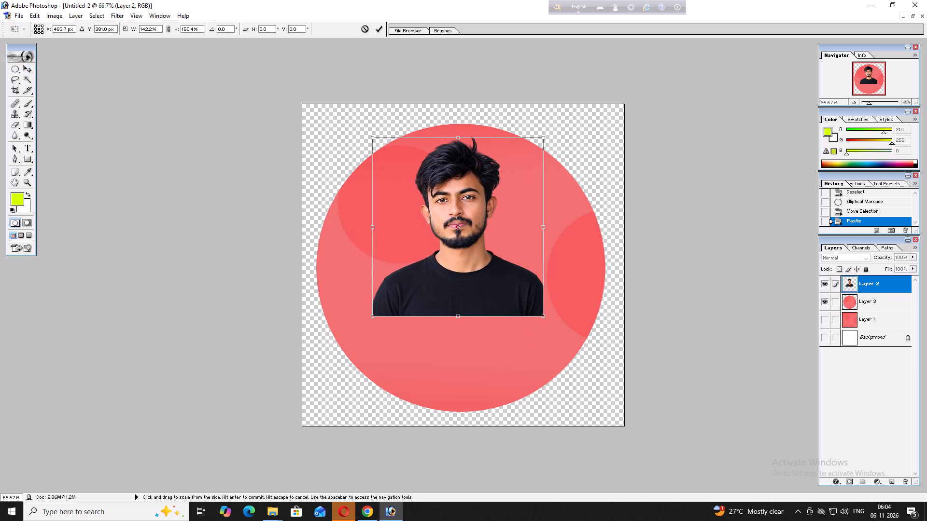
pyautogui.moveTo(545, 317); pyautogui.dragTo(563, 335)
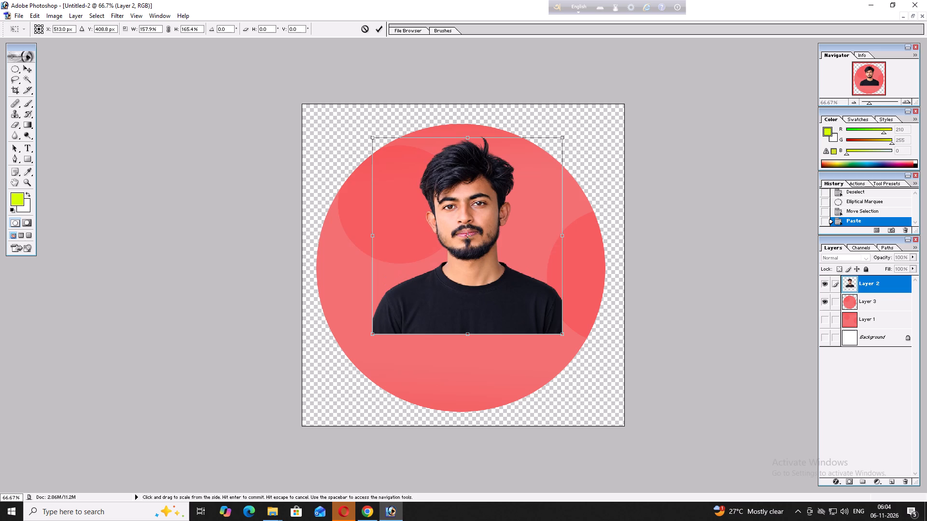
pyautogui.moveTo(509, 306); pyautogui.dragTo(493, 301)
pyautogui.moveTo(548, 331); pyautogui.dragTo(536, 322)
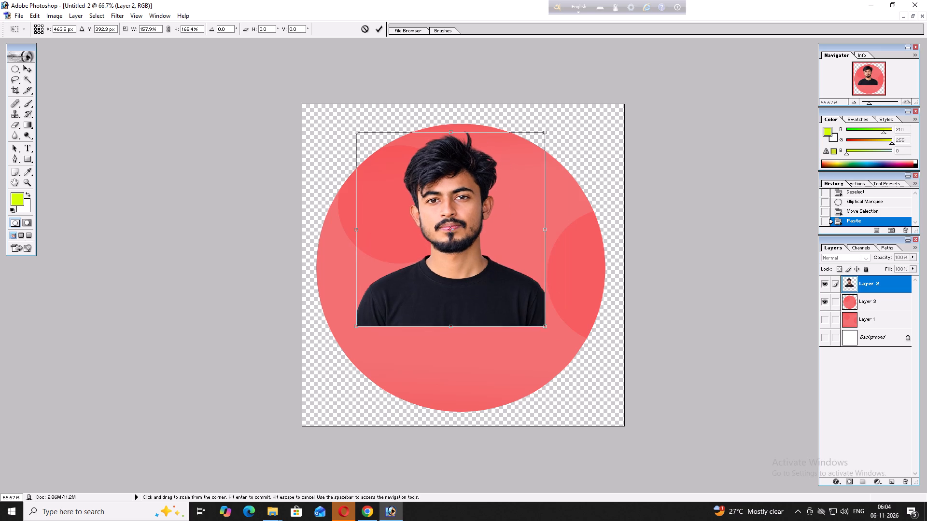
pyautogui.moveTo(536, 322); pyautogui.dragTo(534, 321)
pyautogui.moveTo(486, 304); pyautogui.dragTo(498, 302)
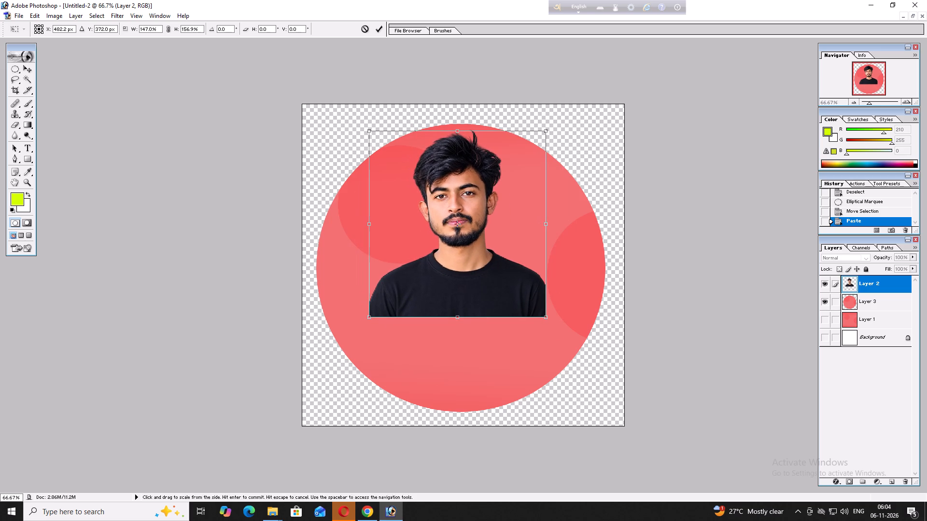
pyautogui.moveTo(548, 318); pyautogui.dragTo(498, 289)
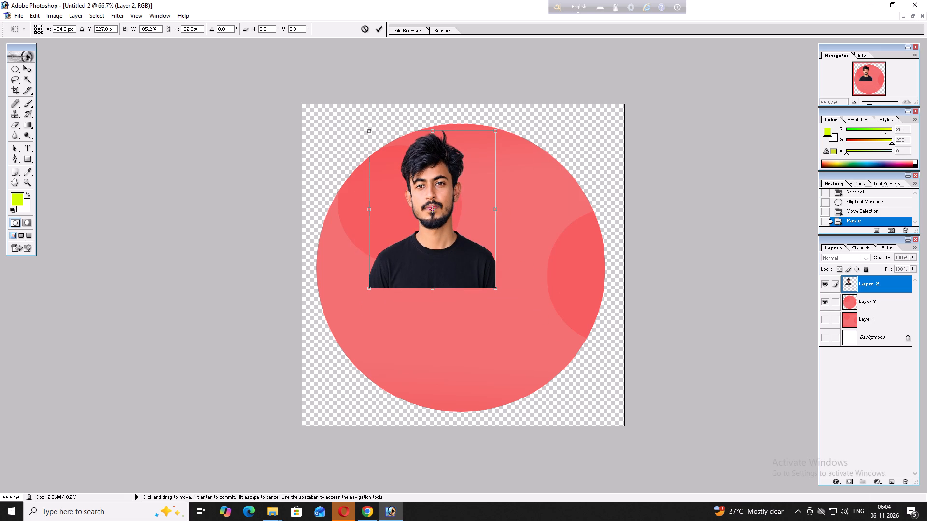
pyautogui.moveTo(440, 289); pyautogui.dragTo(438, 276)
pyautogui.moveTo(446, 257); pyautogui.dragTo(467, 291)
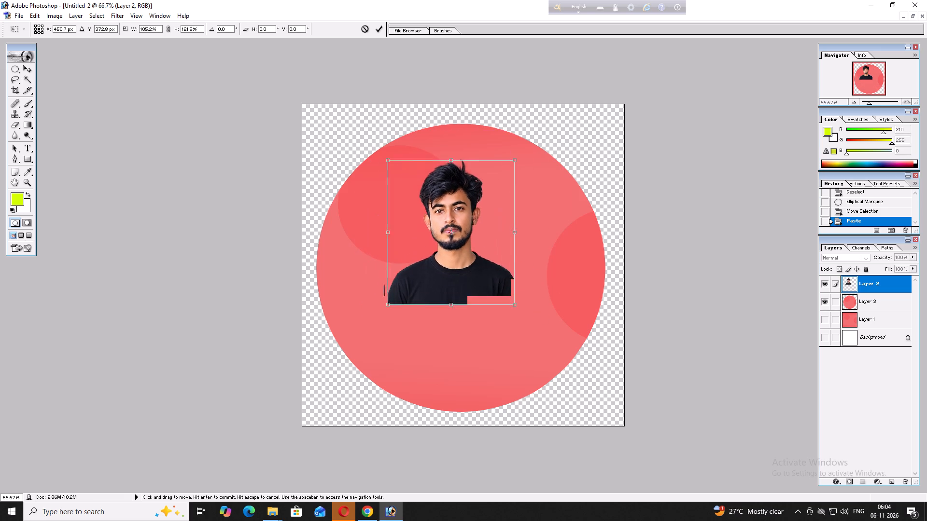
pyautogui.moveTo(467, 291); pyautogui.dragTo(473, 308)
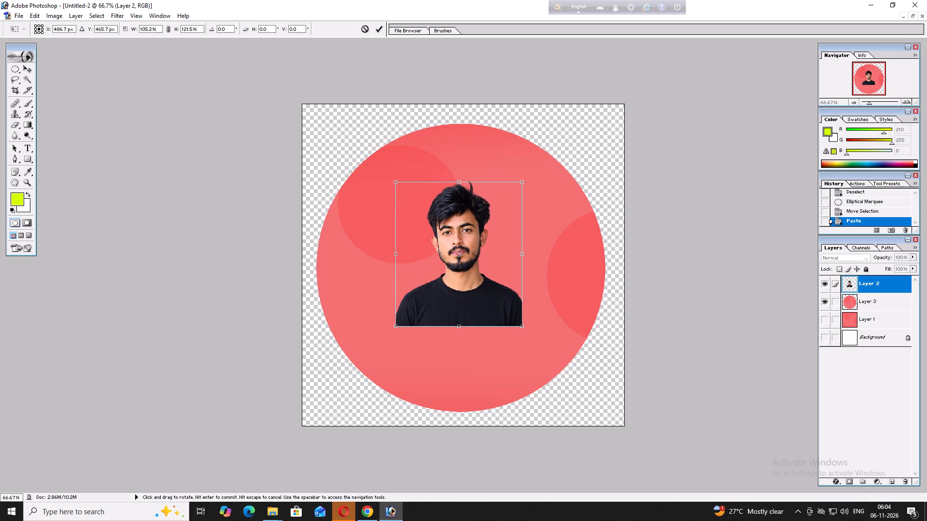
pyautogui.click(379, 28)
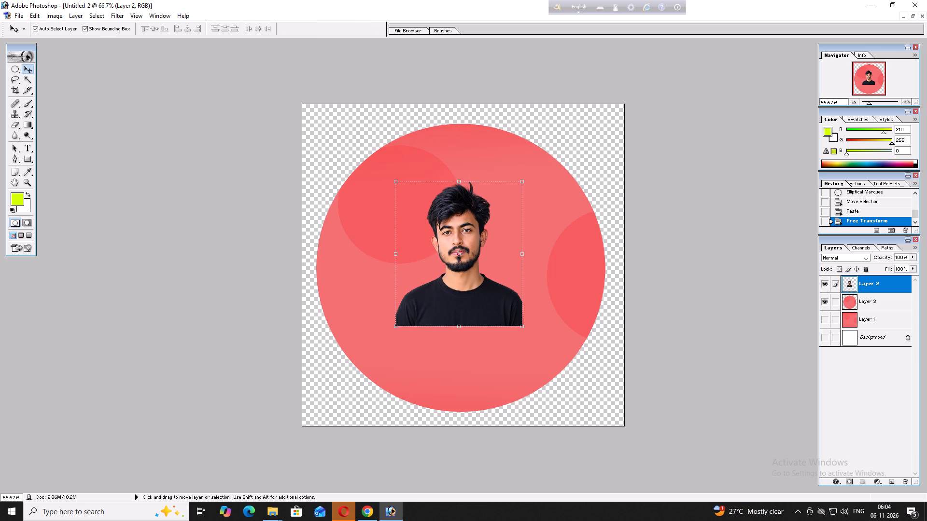
# Load the red circle's outline as a selection and add a new empty layer directly beneath the circle layer.
pyautogui.rightClick(17, 72)
pyautogui.click(52, 72)
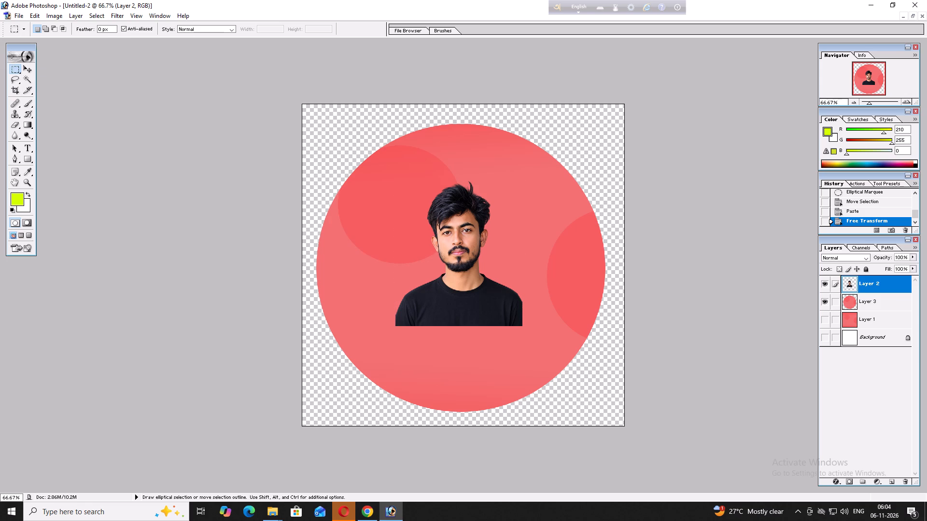
pyautogui.keyDown('ctrl'); pyautogui.click(847, 301); pyautogui.keyUp('ctrl')
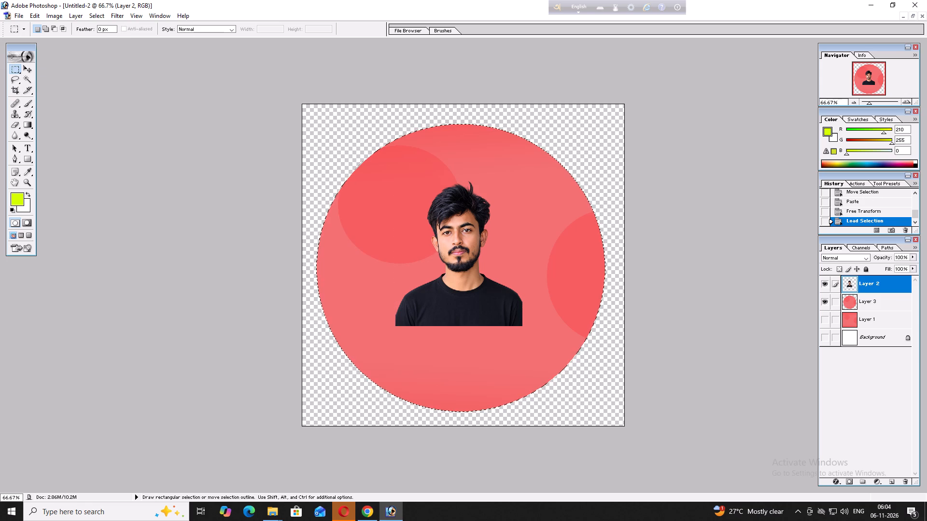
pyautogui.click(889, 479)
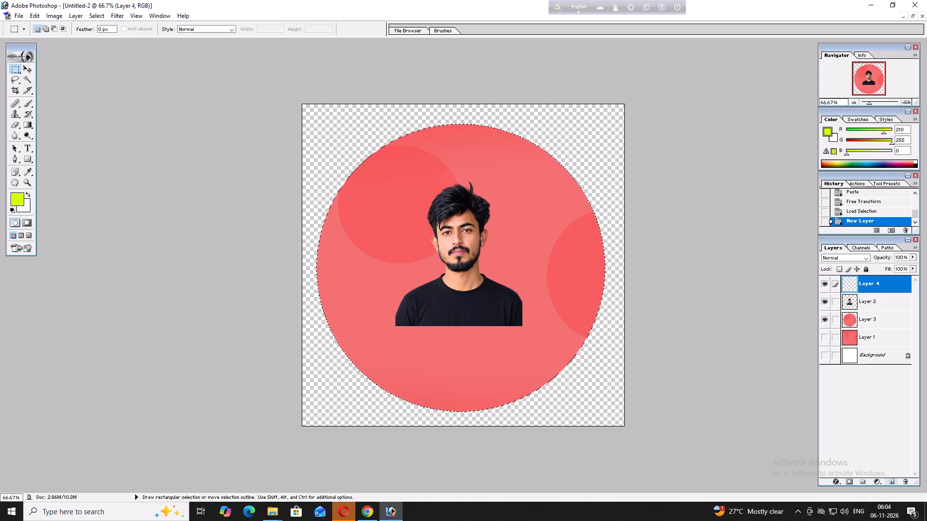
pyautogui.moveTo(887, 284); pyautogui.dragTo(885, 325)
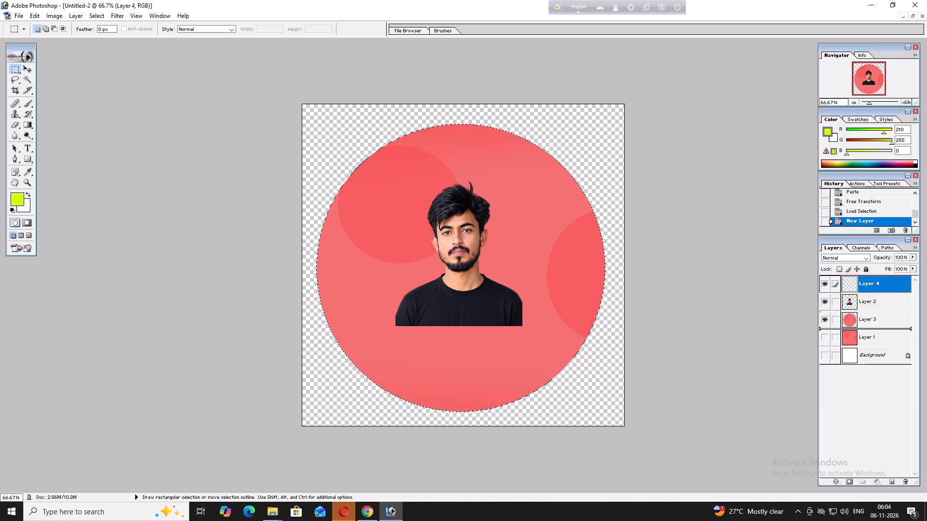
pyautogui.moveTo(885, 325); pyautogui.dragTo(885, 326)
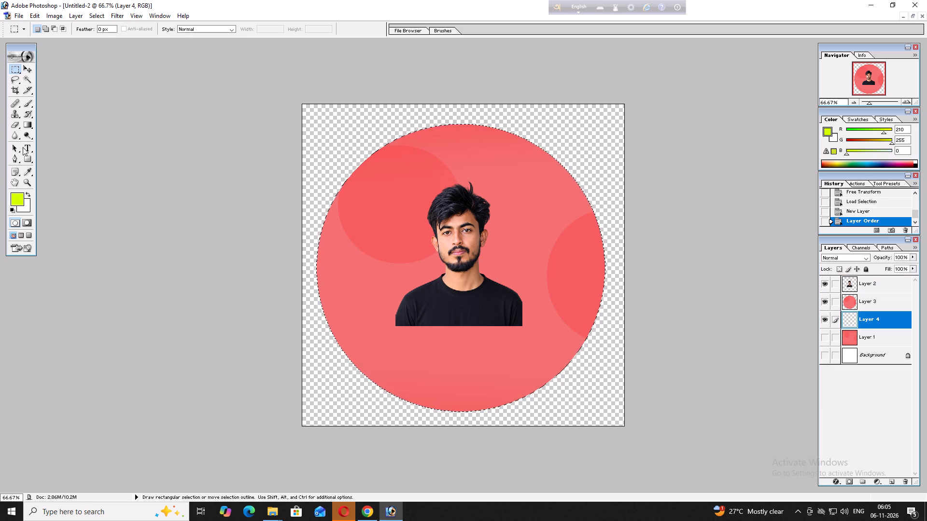
# Fill the circular selection on Layer 4 with white, using the Brush tool.
pyautogui.click(27, 195)
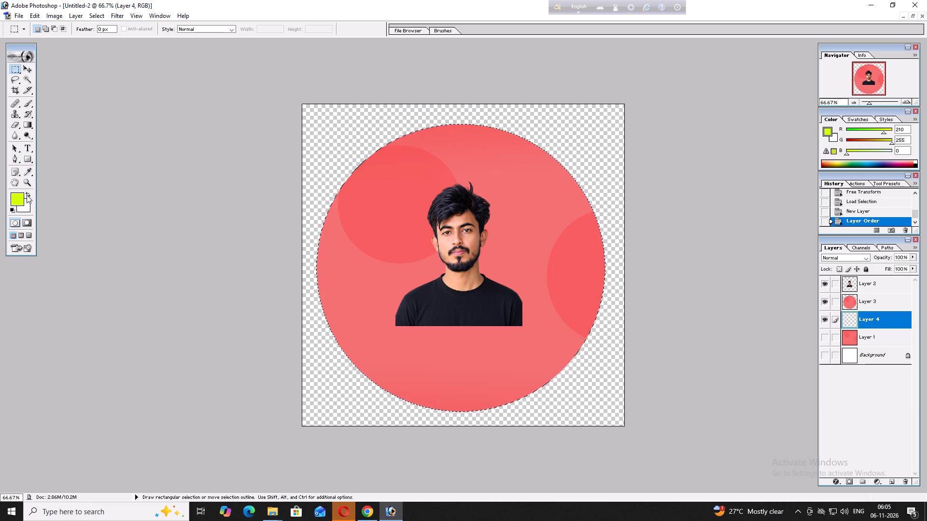
pyautogui.click(34, 104)
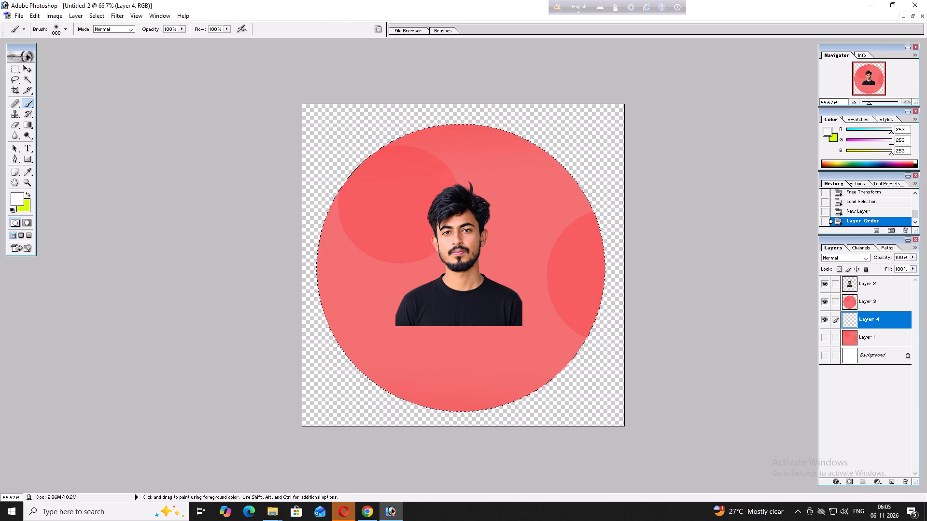
pyautogui.moveTo(590, 307); pyautogui.dragTo(308, 316)
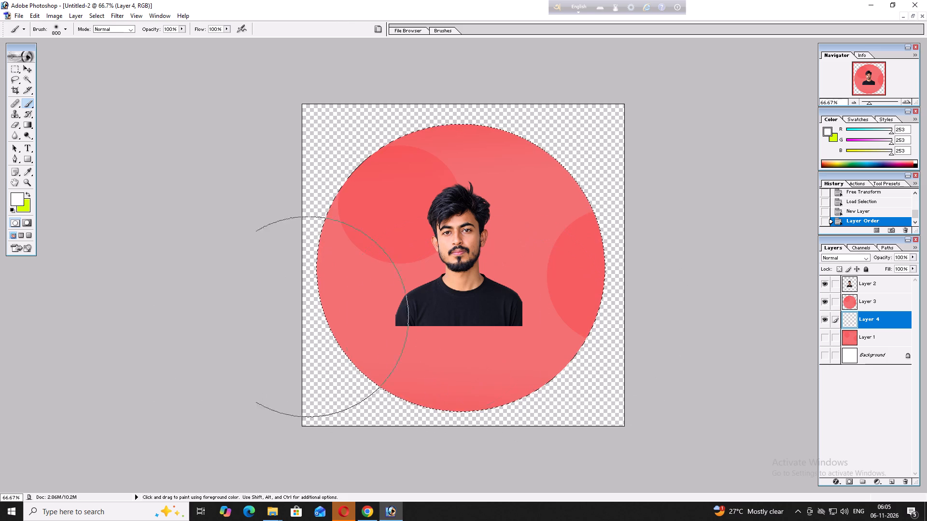
pyautogui.moveTo(308, 316); pyautogui.dragTo(514, 132)
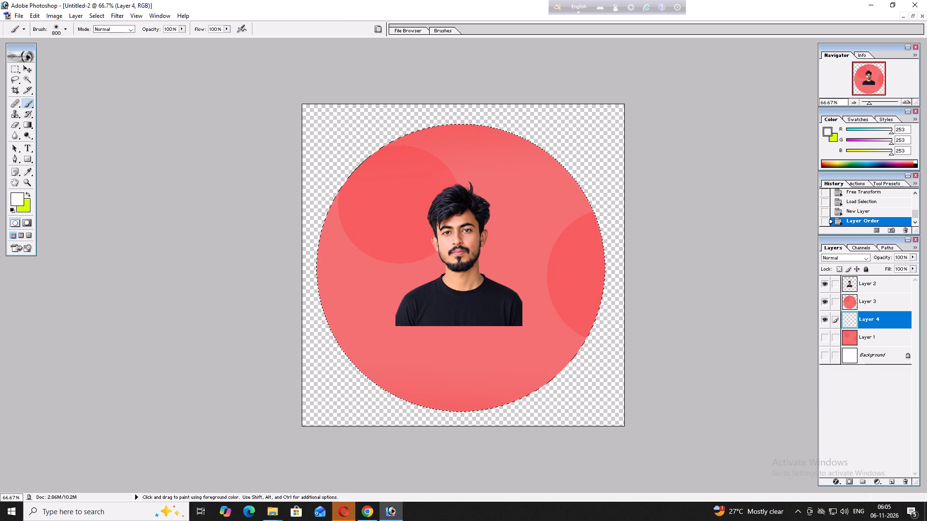
pyautogui.moveTo(514, 132); pyautogui.dragTo(225, 232)
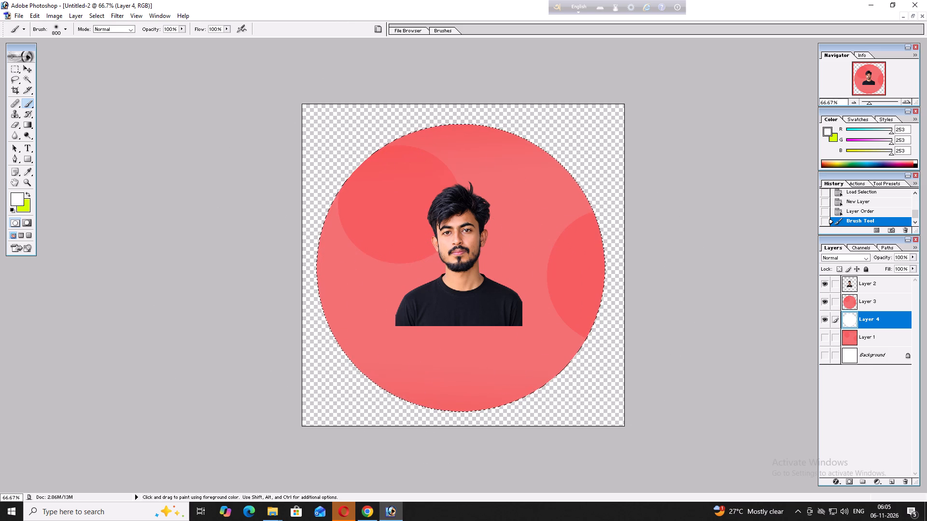
pyautogui.click(825, 301)
pyautogui.click(825, 301)
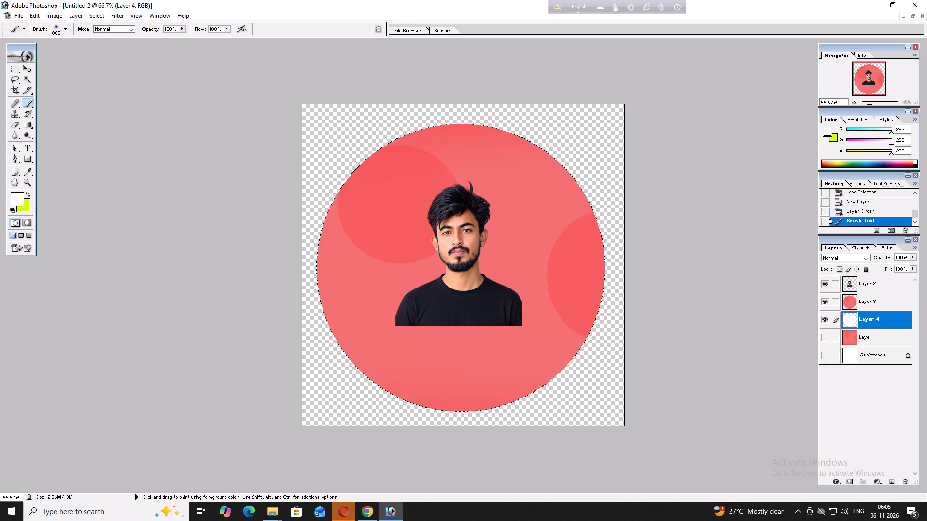
# Delete the part of Layer 3's red circle below the portrait's bottom edge and clear the selection.
pyautogui.click(11, 71)
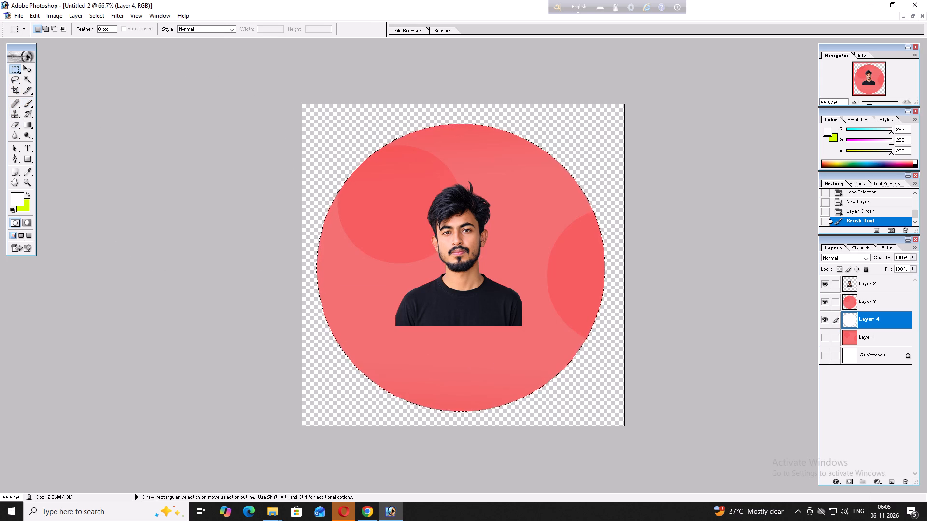
pyautogui.moveTo(314, 326); pyautogui.dragTo(495, 387)
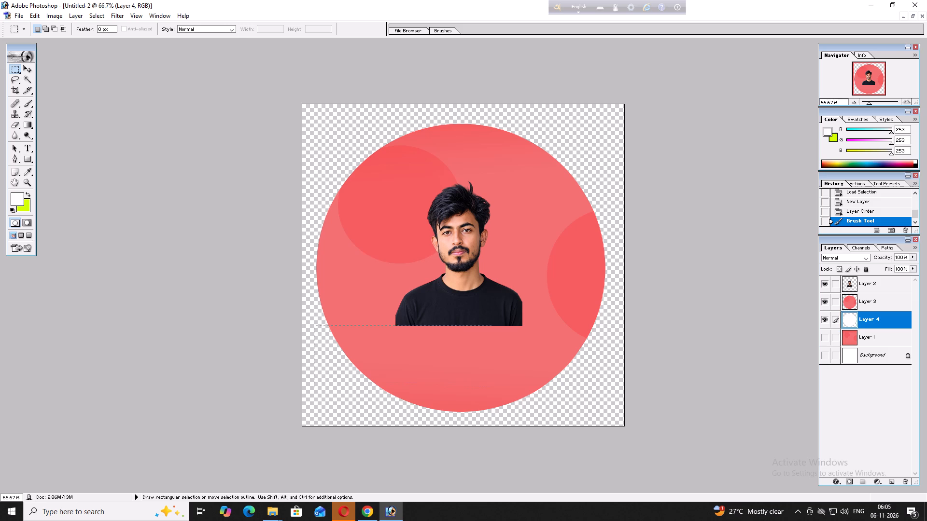
pyautogui.moveTo(495, 387); pyautogui.dragTo(617, 410)
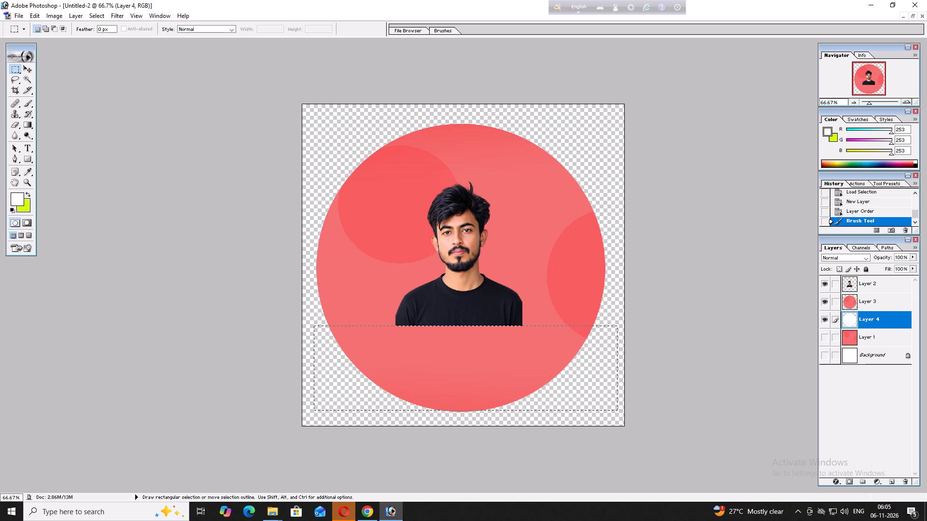
pyautogui.moveTo(617, 410); pyautogui.dragTo(625, 412)
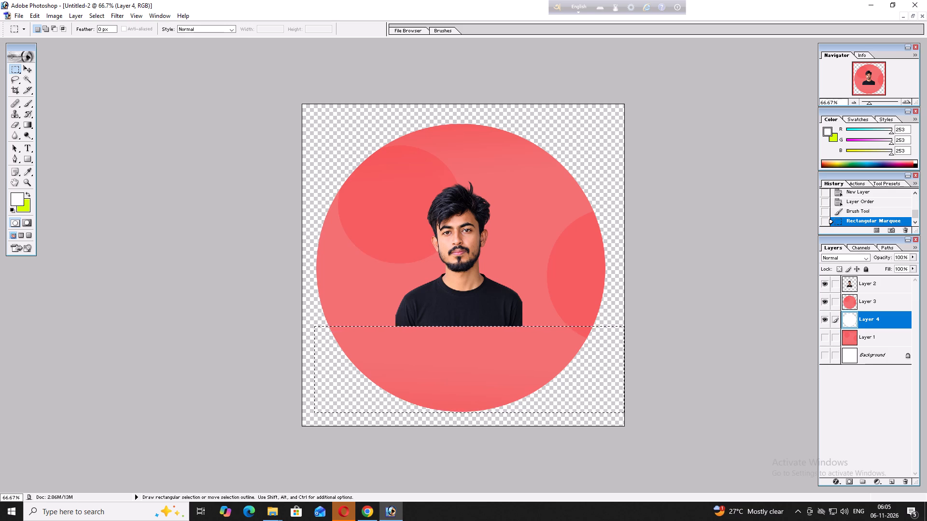
pyautogui.click(874, 306)
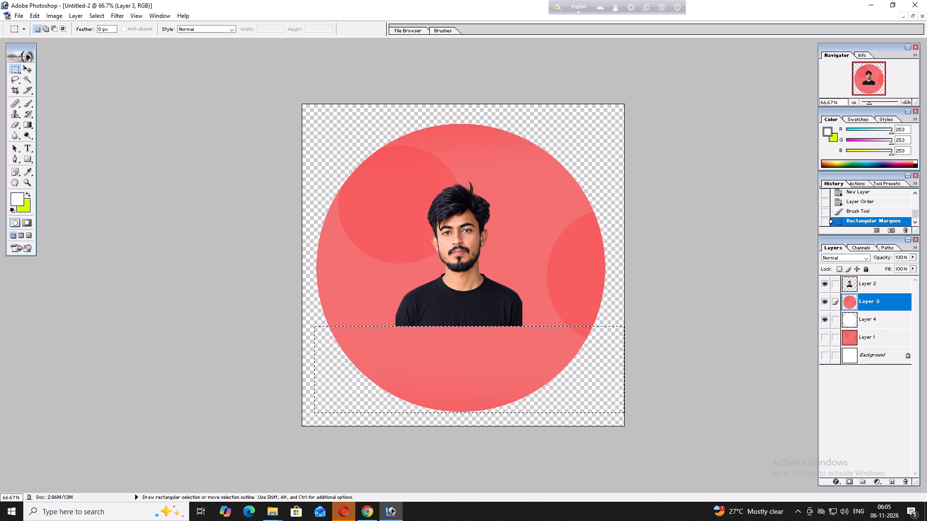
pyautogui.press('Delete')
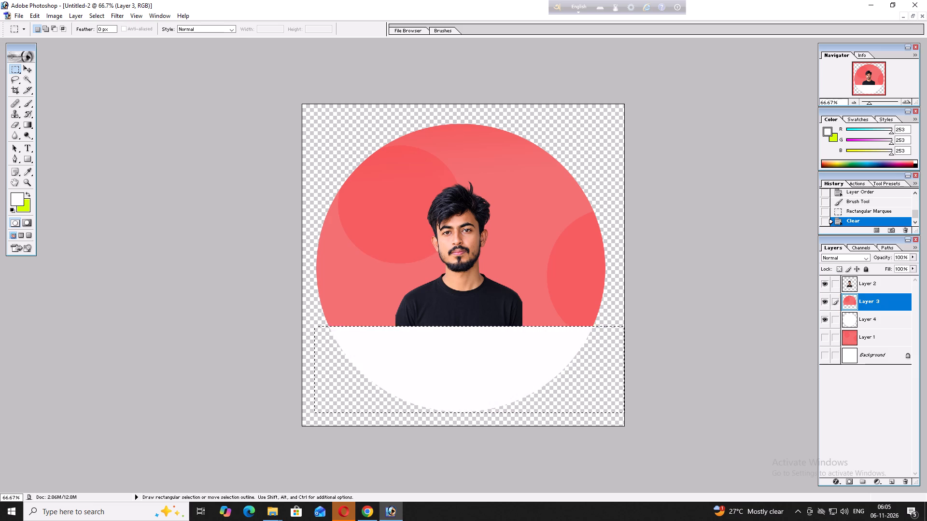
pyautogui.click(24, 69)
pyautogui.click(167, 155)
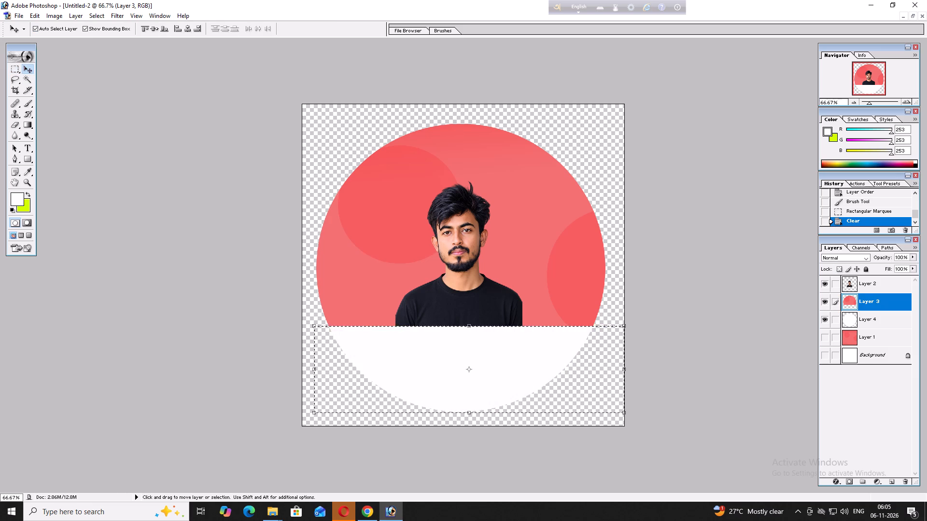
pyautogui.click(9, 66)
pyautogui.click(413, 164)
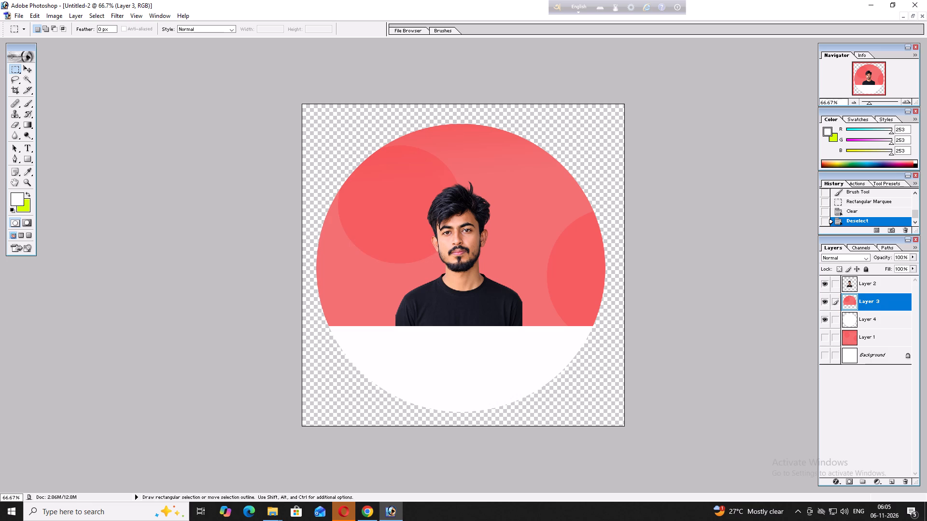
# Scale the portrait to about 149% width and 135% height, place it near X 467, Y 479 px overlapping the white area, and apply the transformation.
pyautogui.click(874, 282)
pyautogui.click(27, 65)
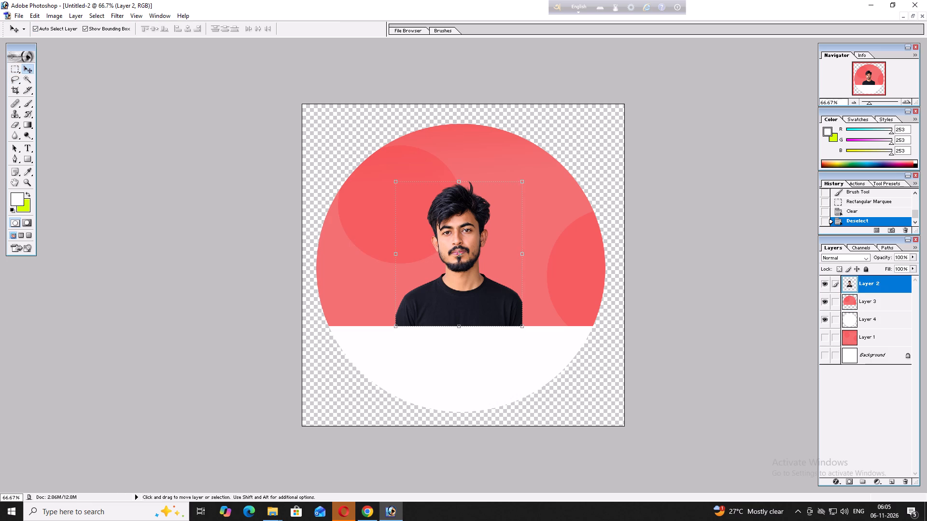
pyautogui.moveTo(419, 285); pyautogui.dragTo(417, 309)
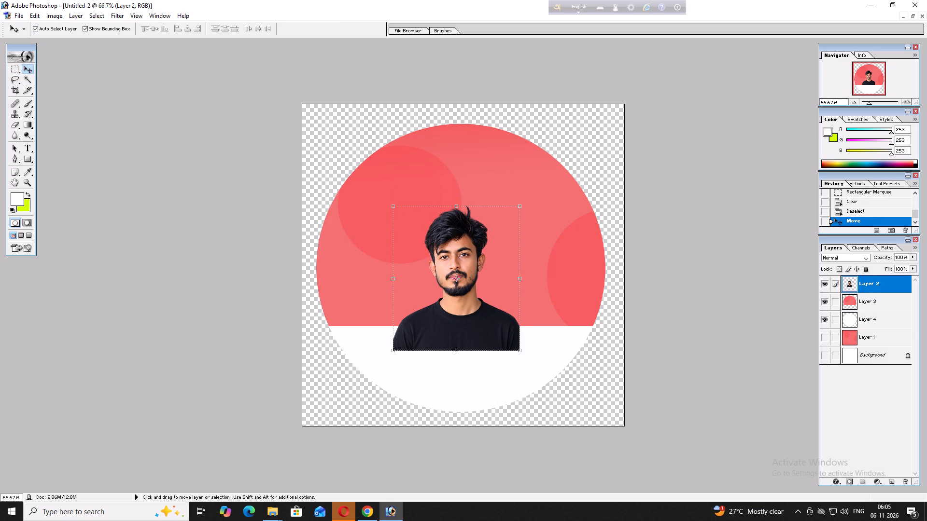
pyautogui.moveTo(520, 278); pyautogui.dragTo(532, 276)
pyautogui.moveTo(461, 207); pyautogui.dragTo(462, 205)
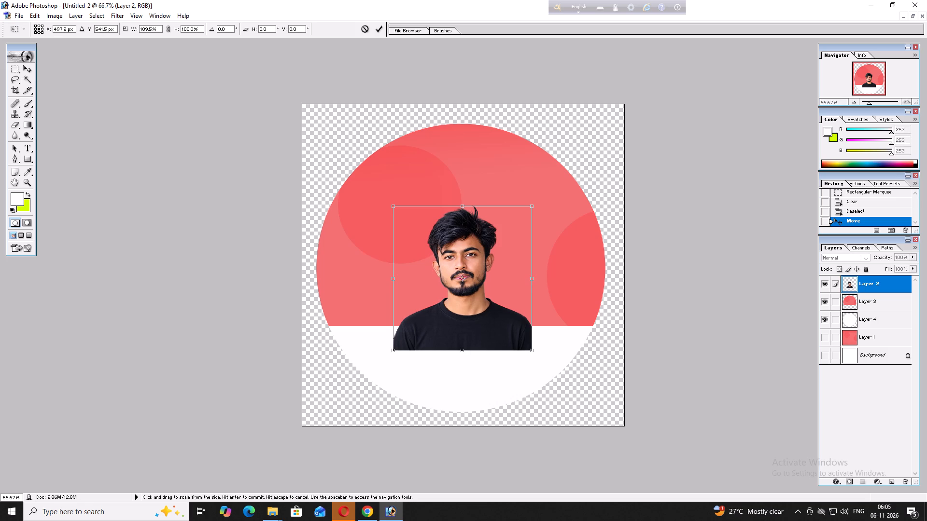
pyautogui.moveTo(462, 205); pyautogui.dragTo(462, 202)
pyautogui.moveTo(393, 350); pyautogui.dragTo(351, 363)
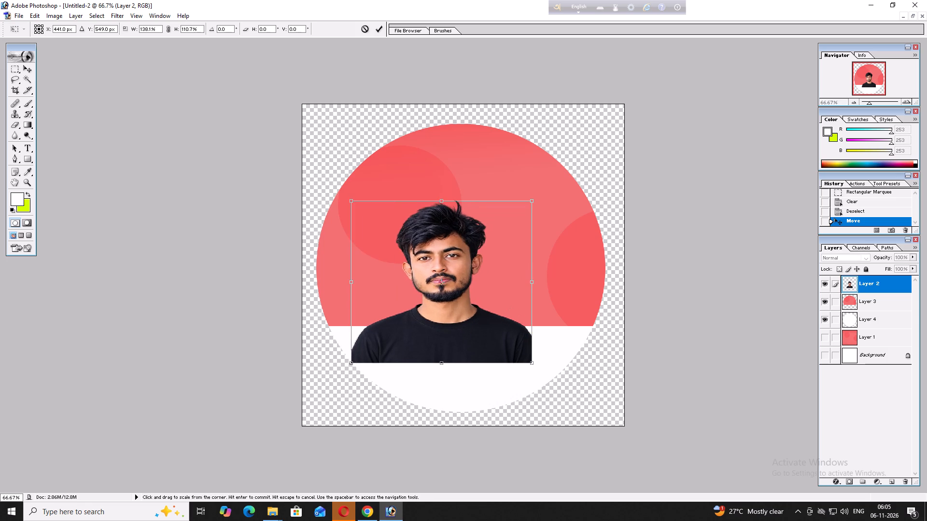
pyautogui.moveTo(351, 363); pyautogui.dragTo(368, 363)
pyautogui.moveTo(431, 356); pyautogui.dragTo(441, 324)
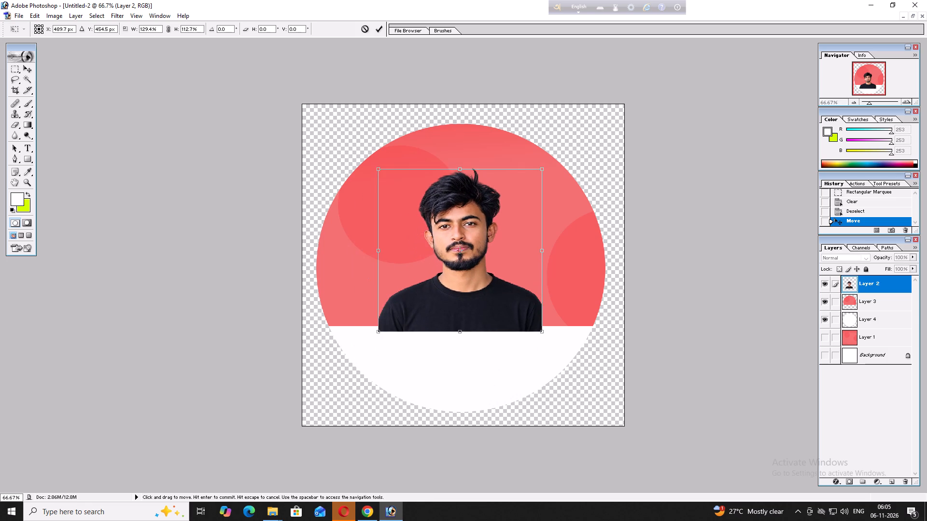
pyautogui.moveTo(441, 324); pyautogui.dragTo(437, 344)
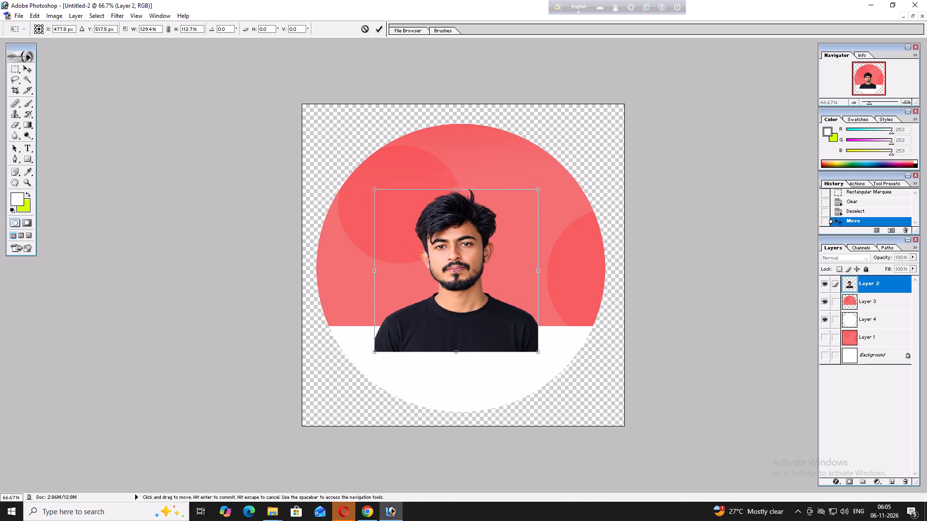
pyautogui.moveTo(455, 187); pyautogui.dragTo(457, 177)
pyautogui.moveTo(375, 266); pyautogui.dragTo(357, 268)
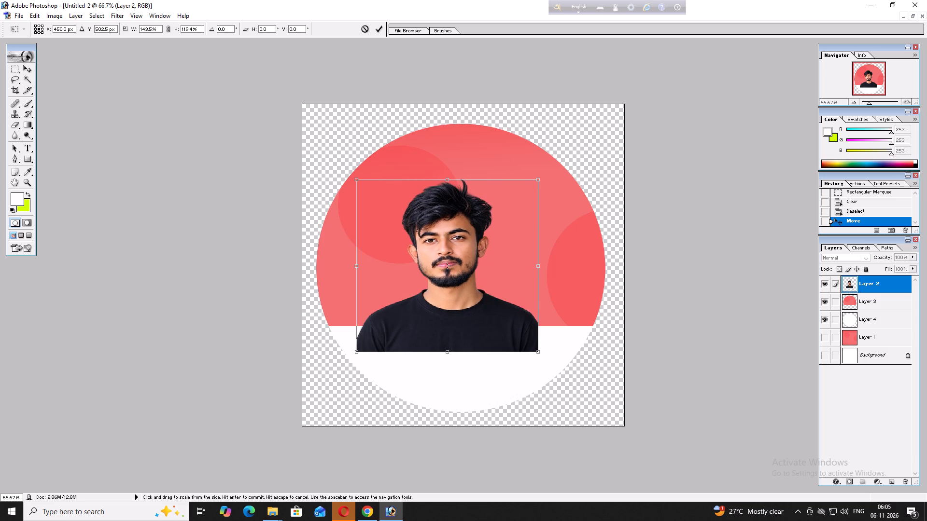
pyautogui.moveTo(539, 263); pyautogui.dragTo(546, 263)
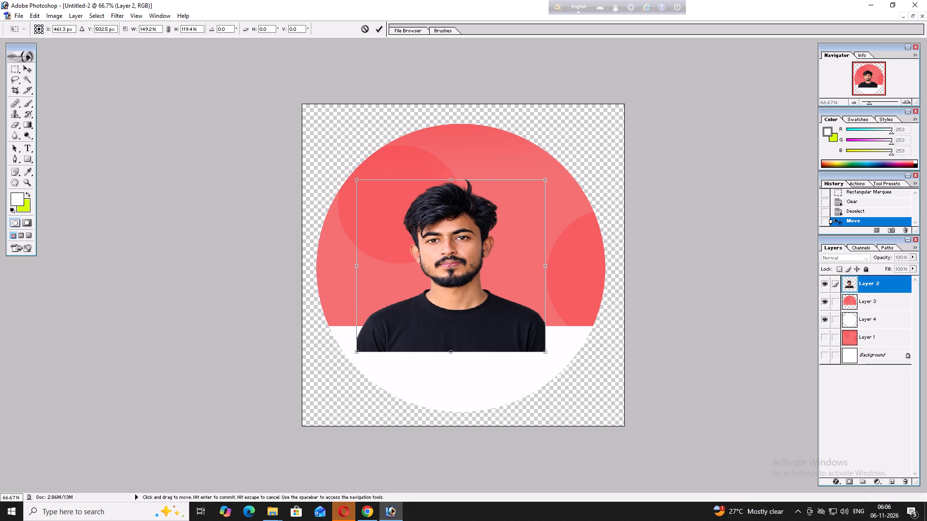
pyautogui.moveTo(451, 179); pyautogui.dragTo(449, 156)
pyautogui.click(467, 310)
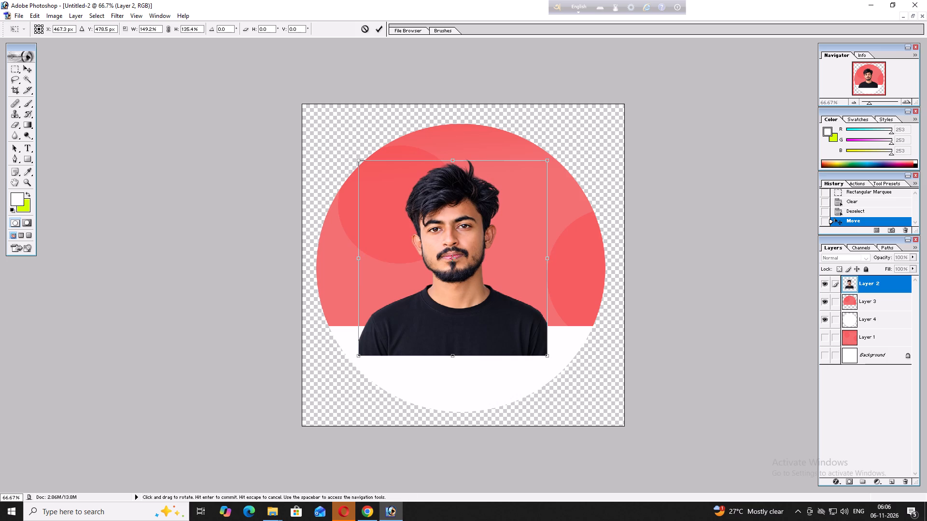
pyautogui.click(382, 27)
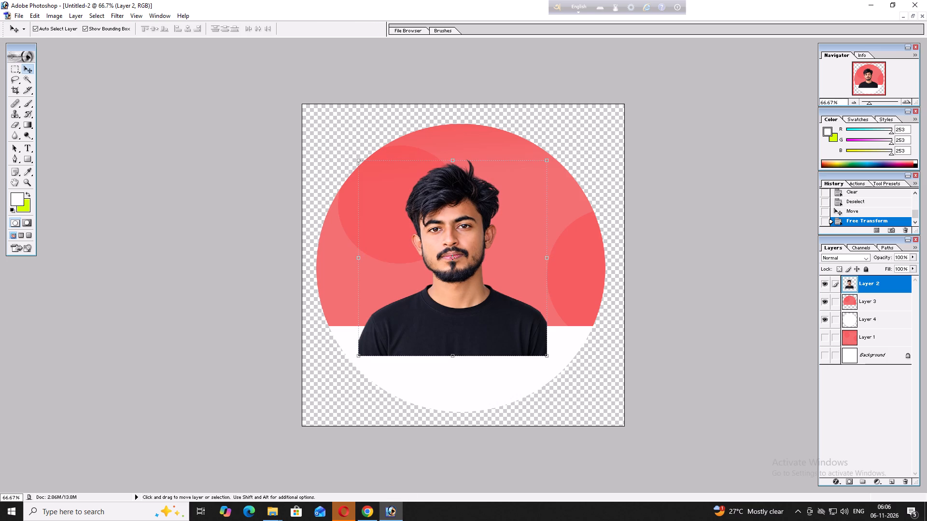
# Delete the part of the portrait that extends below the red area's straight lower edge and clear the selection.
pyautogui.click(19, 72)
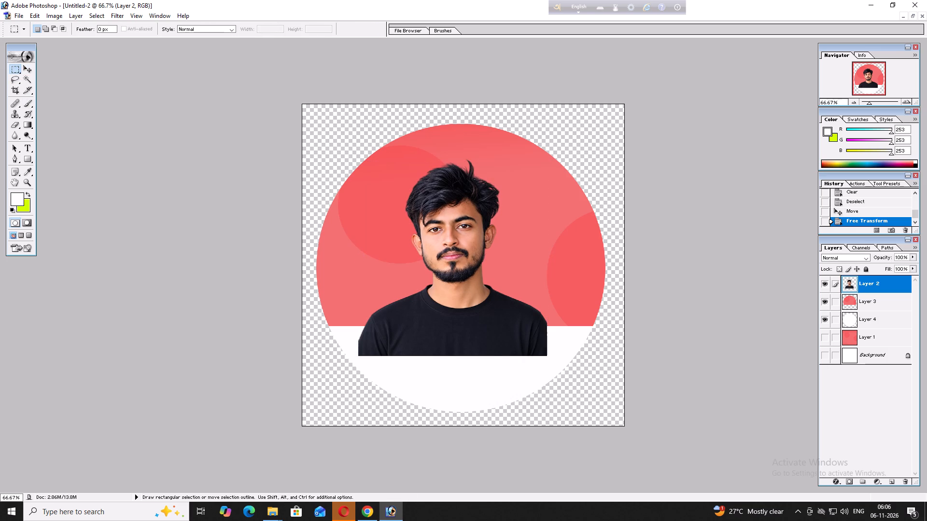
pyautogui.moveTo(322, 326); pyautogui.dragTo(383, 352)
pyautogui.moveTo(383, 352); pyautogui.dragTo(611, 413)
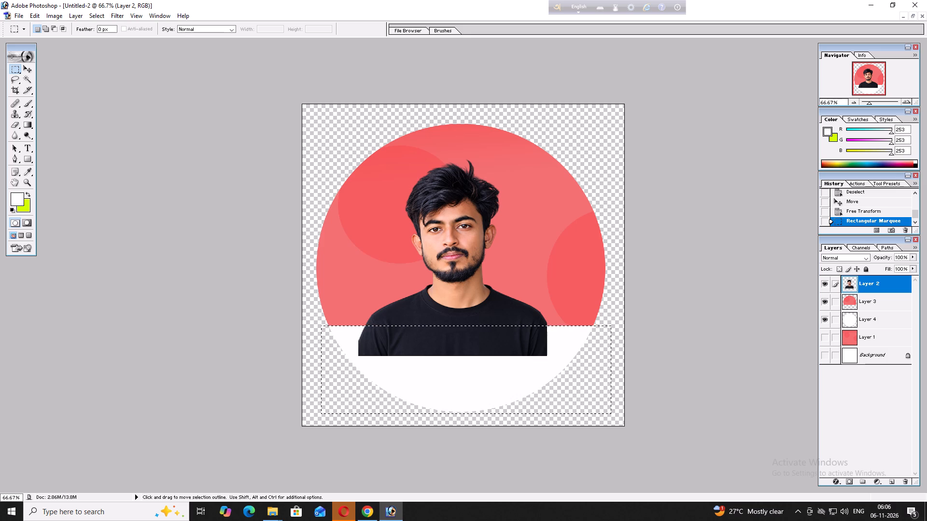
pyautogui.press('Delete')
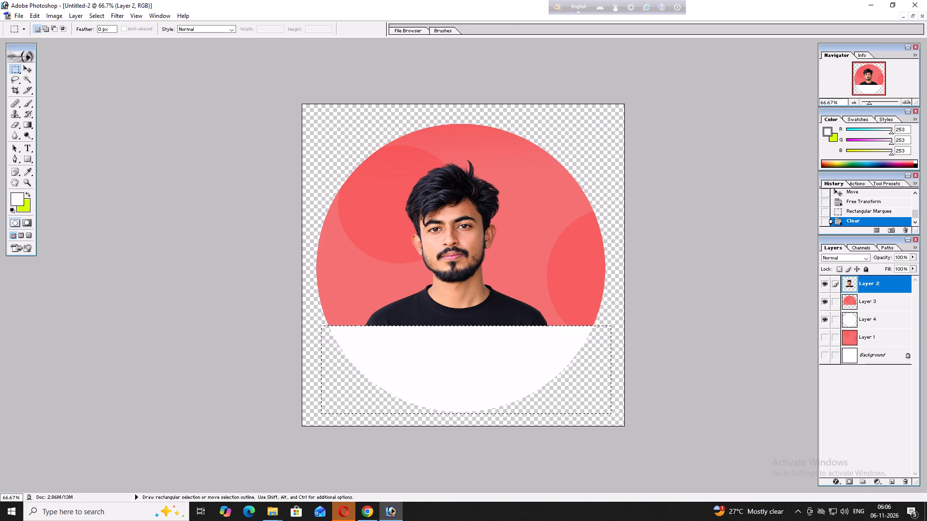
pyautogui.click(27, 66)
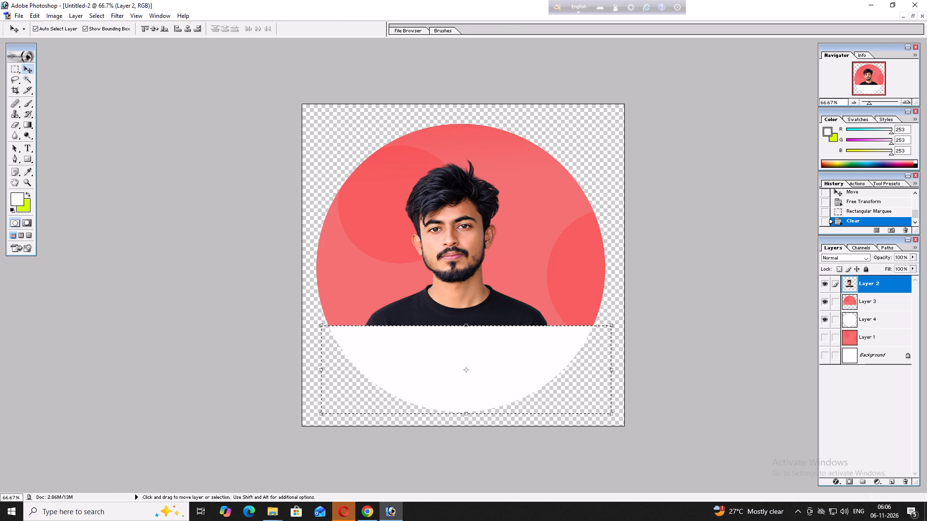
pyautogui.click(10, 71)
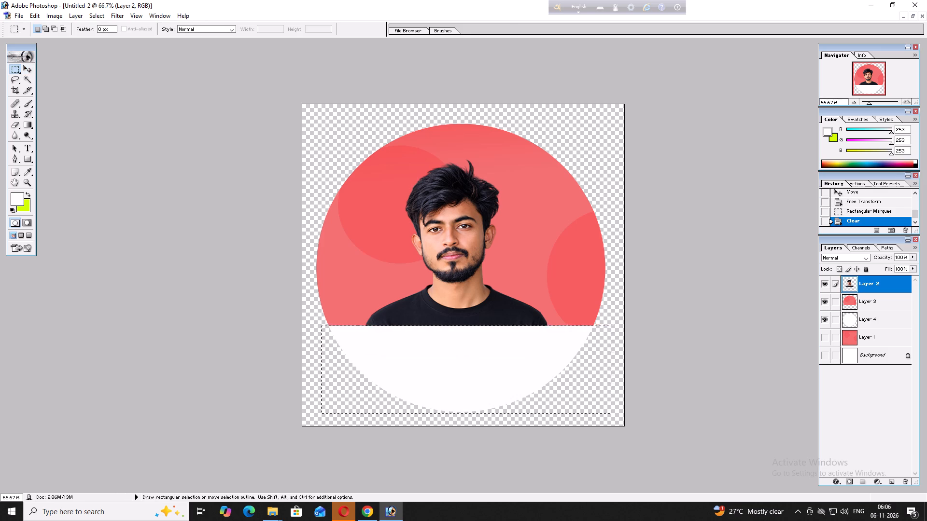
pyautogui.click(239, 135)
# Nudge the portrait slightly down and to the right so it meets the red area's lower edge.
pyautogui.click(32, 67)
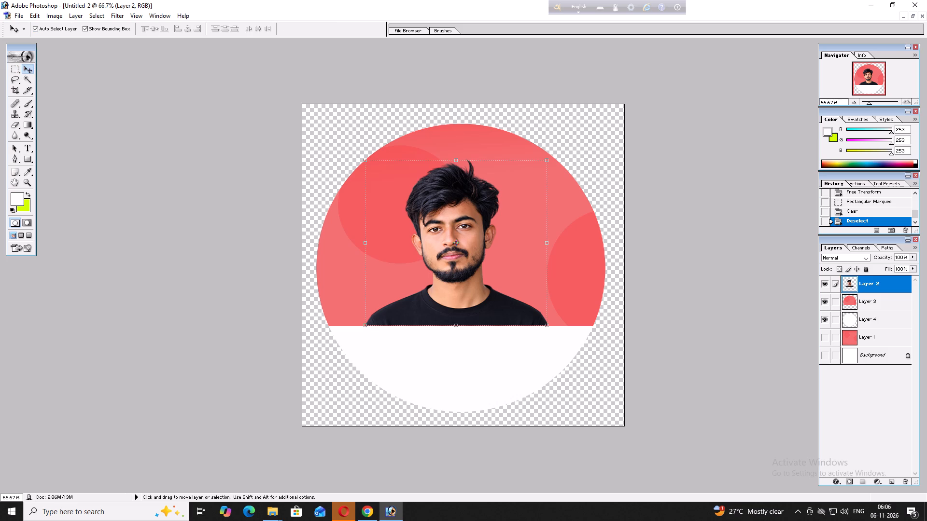
pyautogui.press('Down')
pyautogui.press('Right')
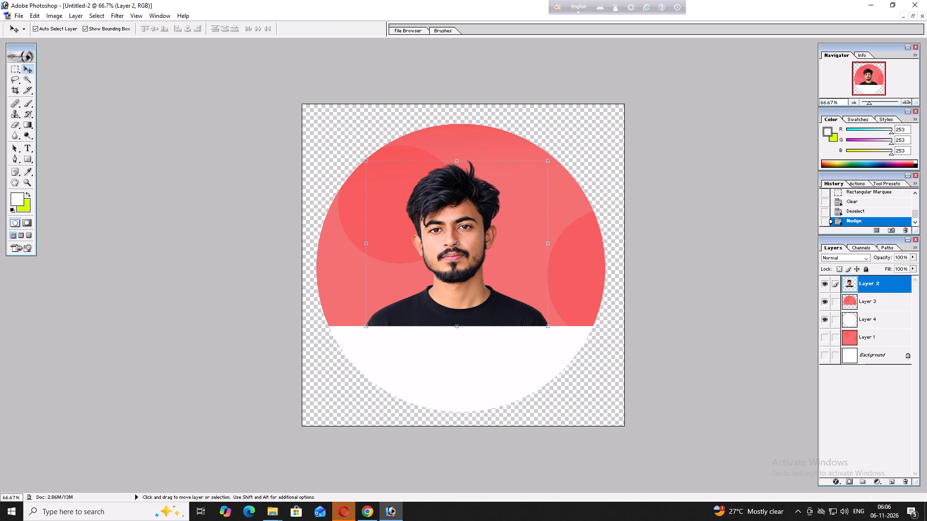
pyautogui.press('Right')
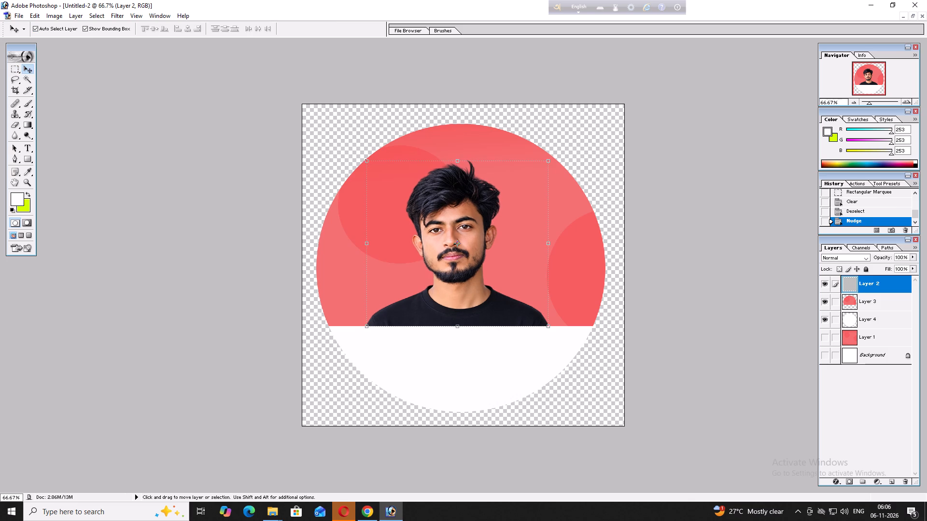
# Load Layer 3's red area as a selection and add a new layer above the portrait layer, Layer 2.
pyautogui.click(854, 302)
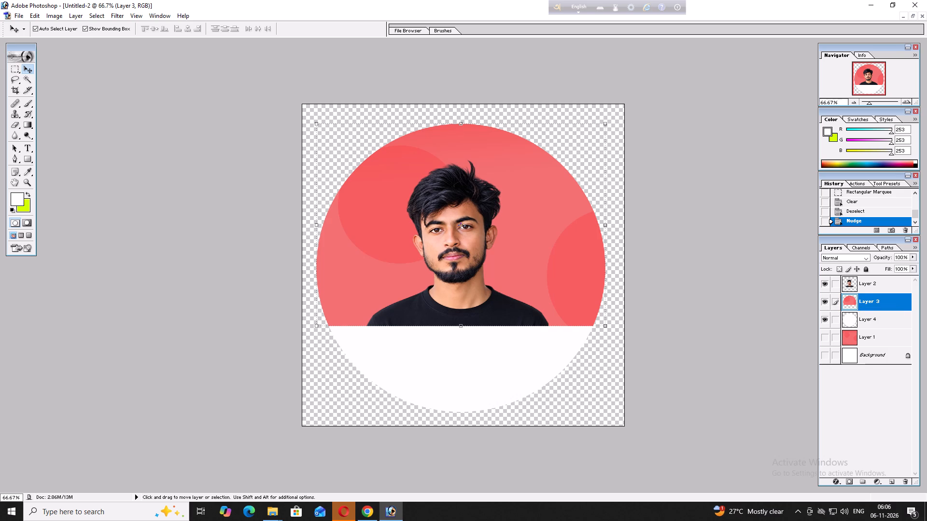
pyautogui.keyDown('shift'); pyautogui.click(852, 299); pyautogui.keyUp('shift')
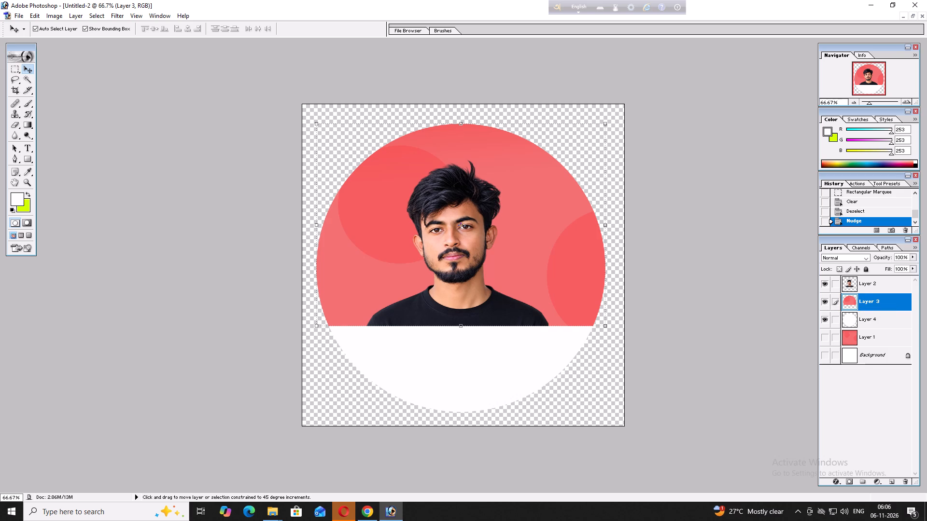
pyautogui.keyDown('shift'); pyautogui.click(852, 299); pyautogui.keyUp('shift')
pyautogui.keyDown('ctrl'); pyautogui.click(852, 299); pyautogui.keyUp('ctrl')
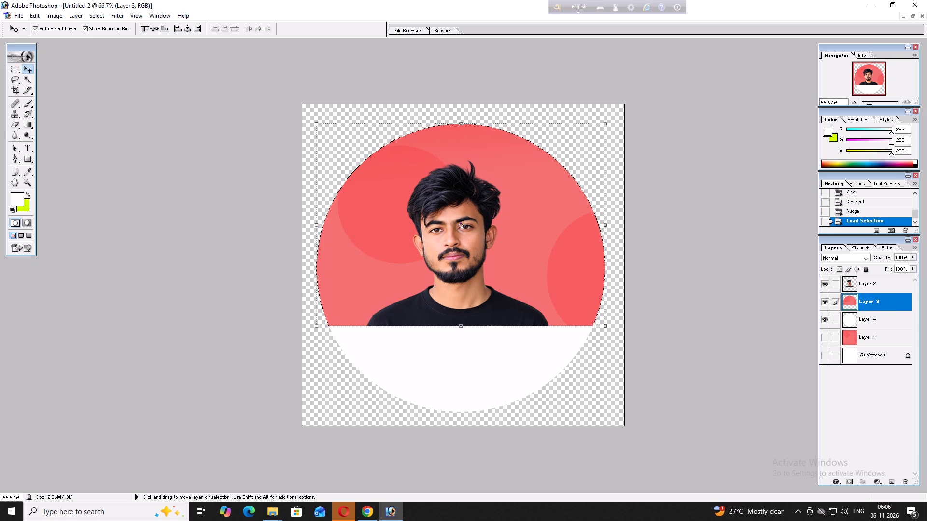
pyautogui.click(863, 287)
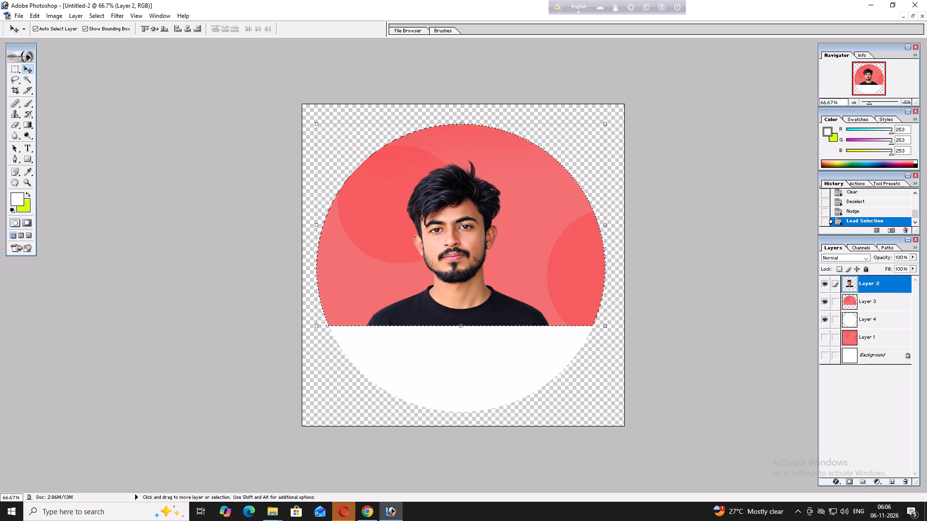
pyautogui.click(889, 479)
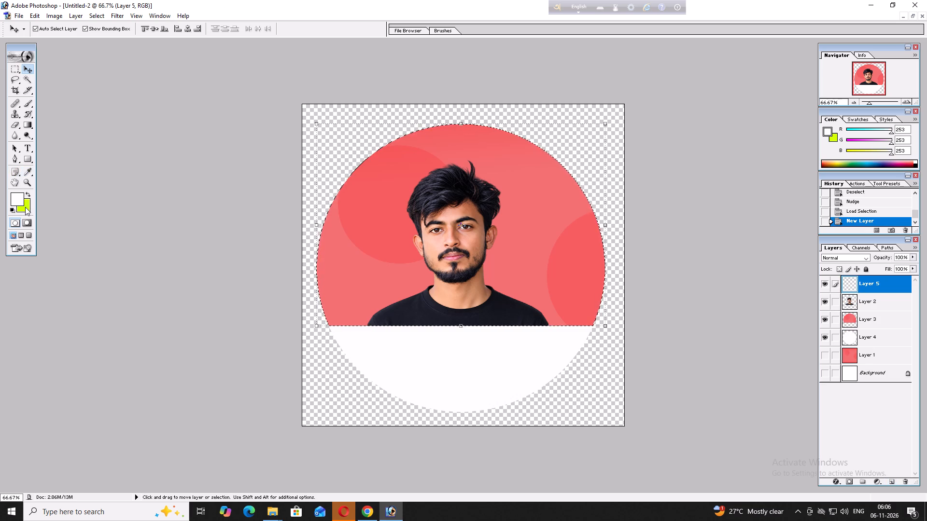
# Set the foreground colour to red, RGB 242, 67, 69.
pyautogui.click(13, 201)
pyautogui.click(367, 183)
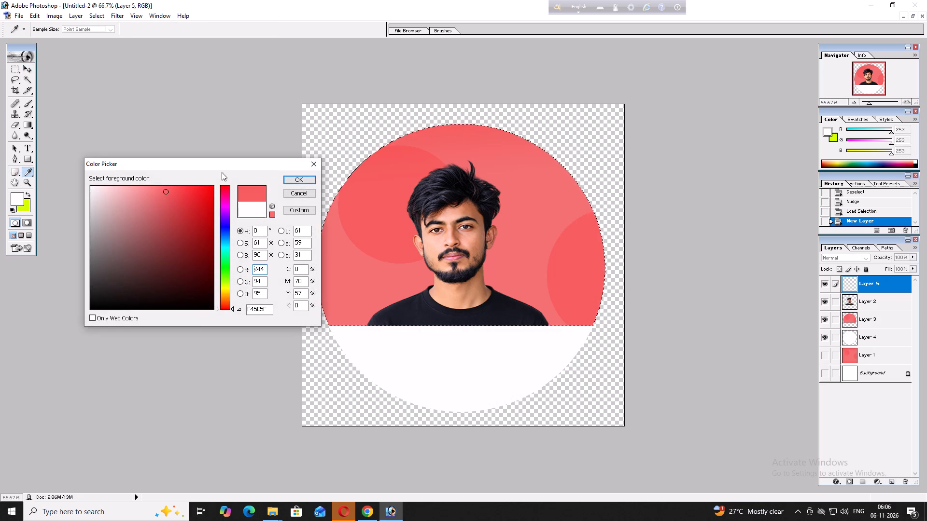
pyautogui.moveTo(166, 192); pyautogui.dragTo(176, 192)
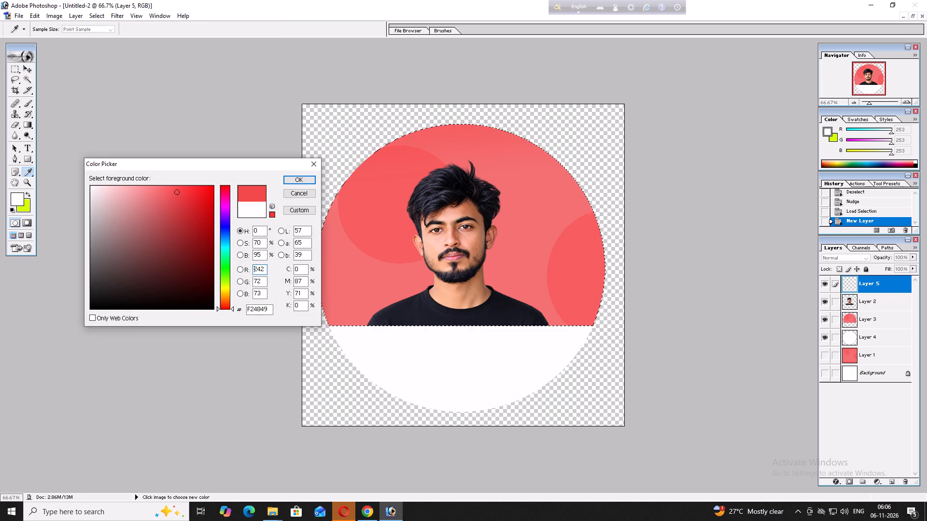
pyautogui.moveTo(176, 192); pyautogui.dragTo(179, 192)
pyautogui.click(295, 182)
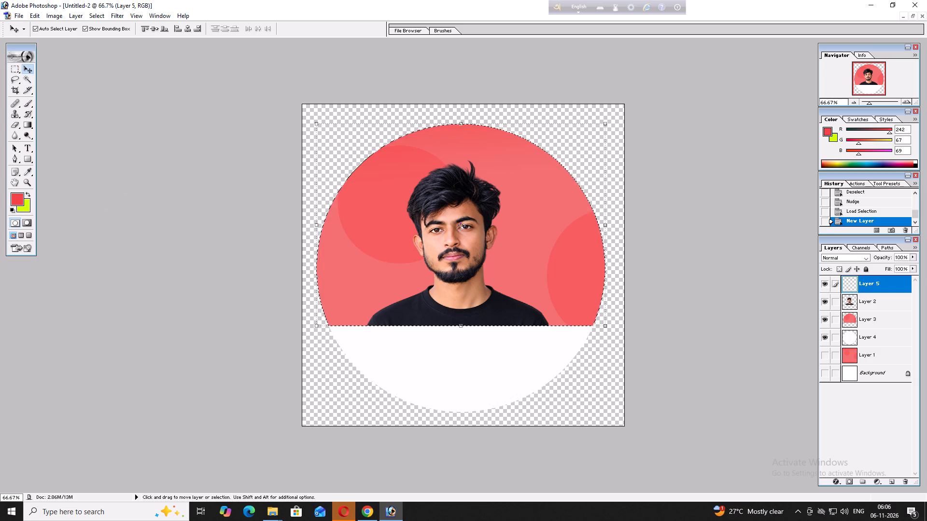
# Draw a red-to-transparent linear gradient on the new layer, fading upward from the red area's straight lower edge over the portrait's shirt.
pyautogui.click(31, 126)
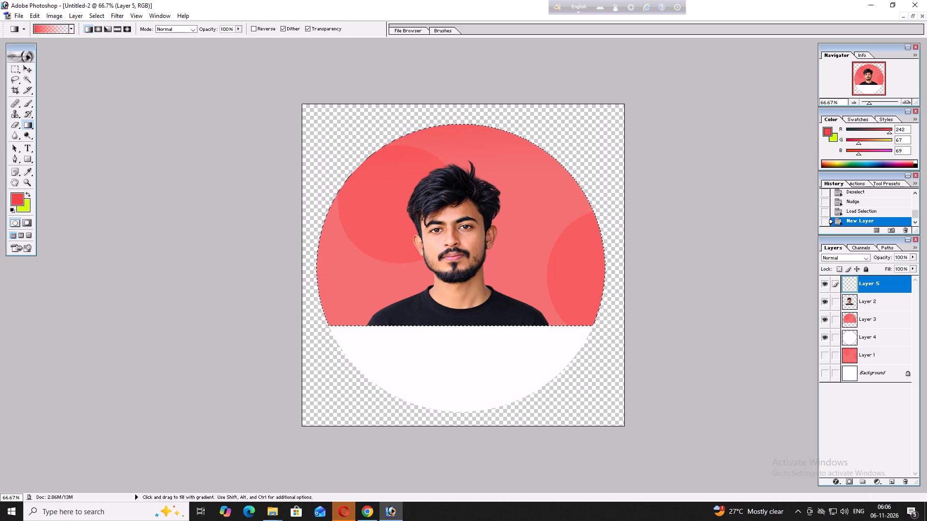
pyautogui.moveTo(473, 360); pyautogui.dragTo(473, 239)
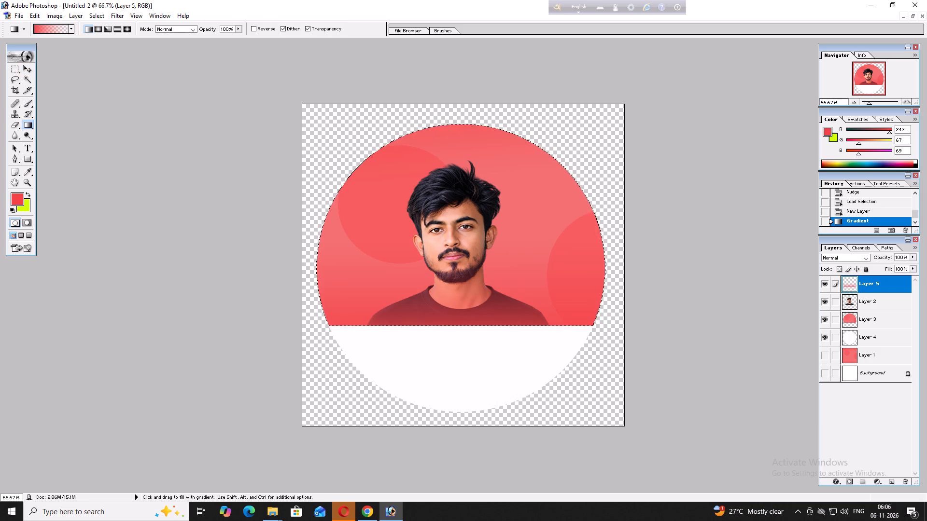
pyautogui.hotkey('ctrl', 'z')
pyautogui.moveTo(450, 359); pyautogui.dragTo(456, 316)
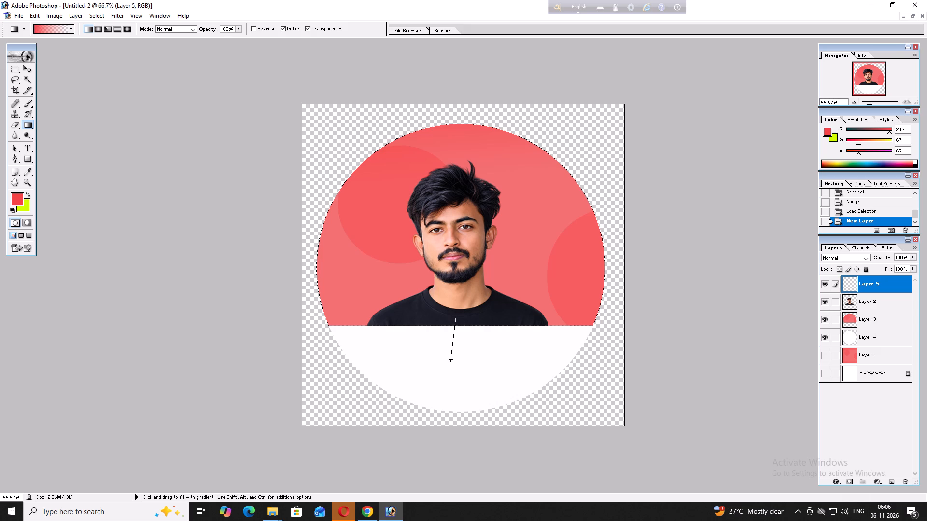
pyautogui.moveTo(456, 316); pyautogui.dragTo(453, 294)
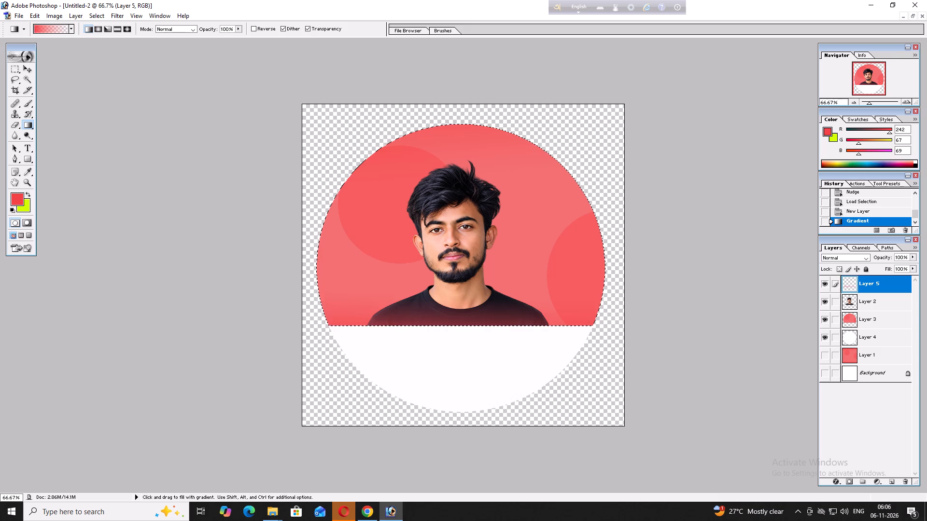
# Add more red-to-transparent gradients fading inward from the red area's upper, side and lower corner edges, and clear the selection.
pyautogui.moveTo(566, 117); pyautogui.dragTo(523, 165)
pyautogui.moveTo(523, 165); pyautogui.dragTo(518, 176)
pyautogui.moveTo(347, 138); pyautogui.dragTo(388, 198)
pyautogui.moveTo(305, 246); pyautogui.dragTo(333, 252)
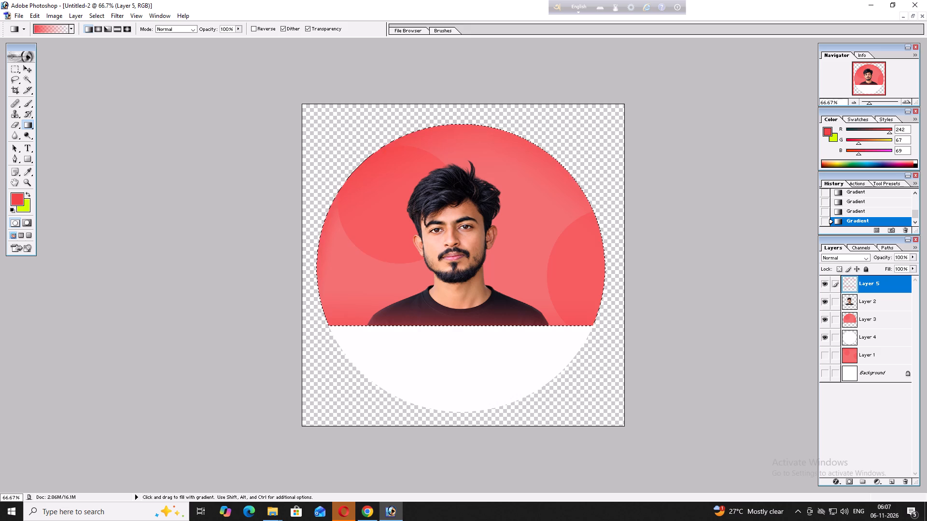
pyautogui.moveTo(313, 302); pyautogui.dragTo(327, 292)
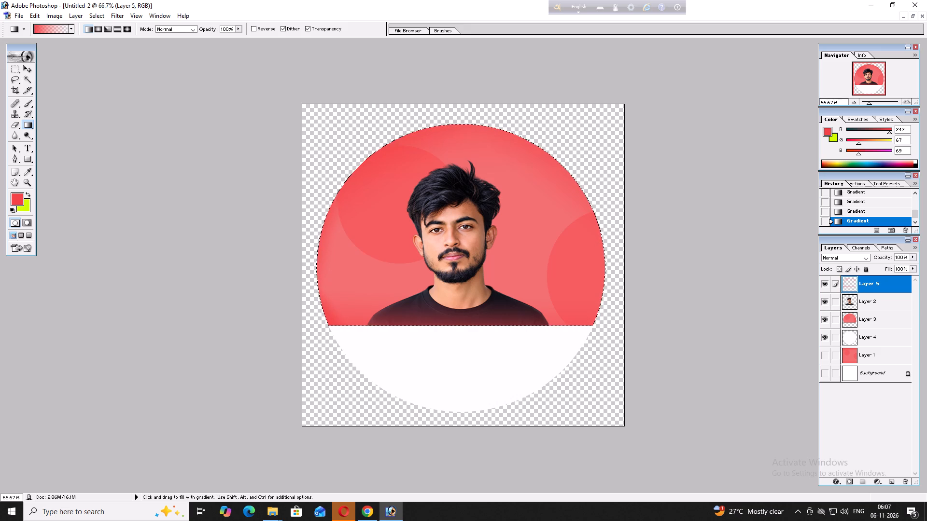
pyautogui.moveTo(605, 326); pyautogui.dragTo(571, 279)
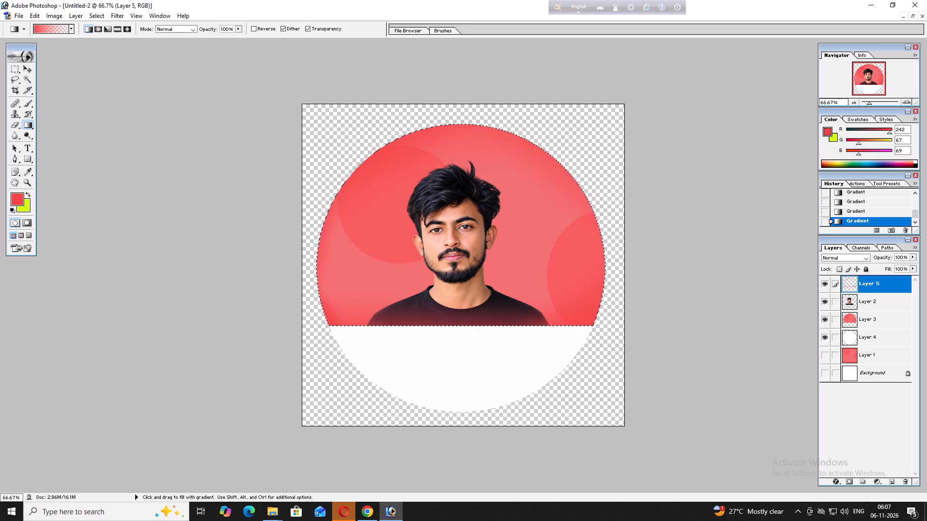
pyautogui.moveTo(587, 172); pyautogui.dragTo(537, 215)
pyautogui.moveTo(537, 215); pyautogui.dragTo(511, 233)
pyautogui.moveTo(329, 157); pyautogui.dragTo(376, 234)
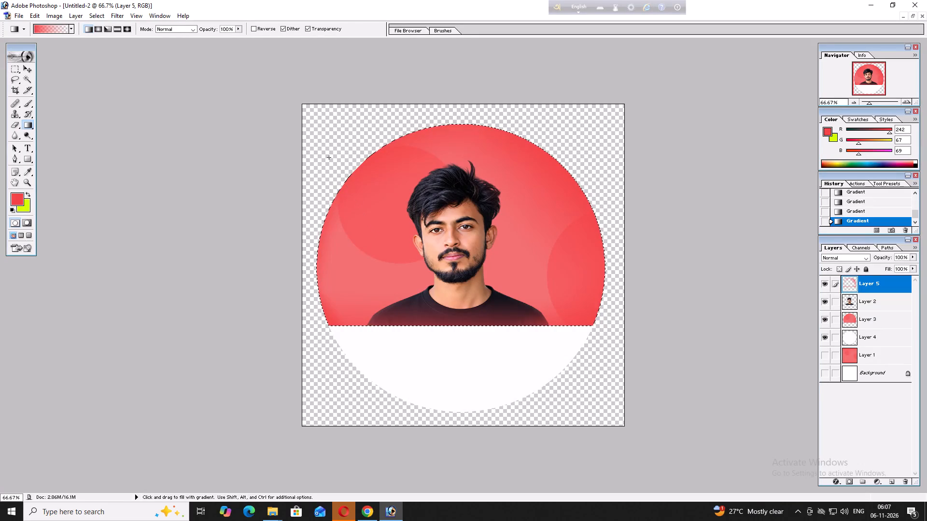
pyautogui.moveTo(376, 234); pyautogui.dragTo(379, 239)
pyautogui.moveTo(297, 266); pyautogui.dragTo(348, 286)
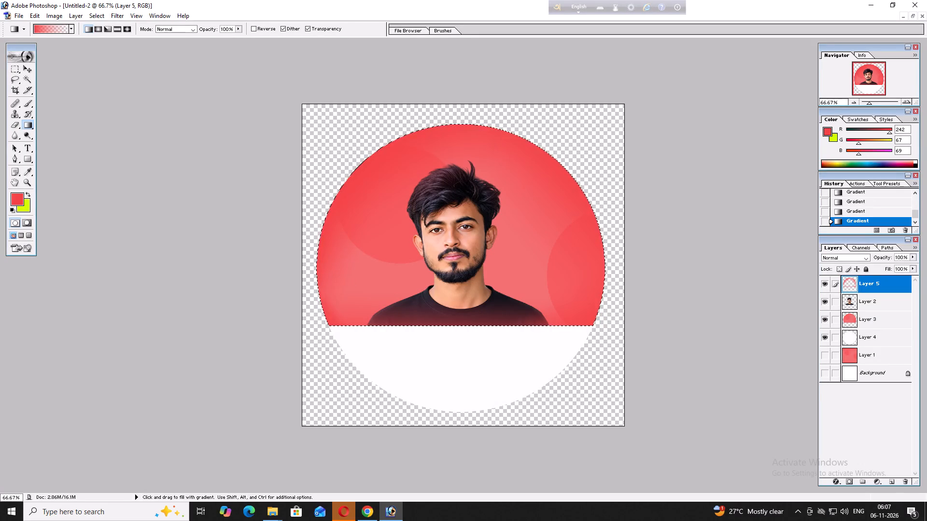
pyautogui.click(18, 72)
pyautogui.click(127, 125)
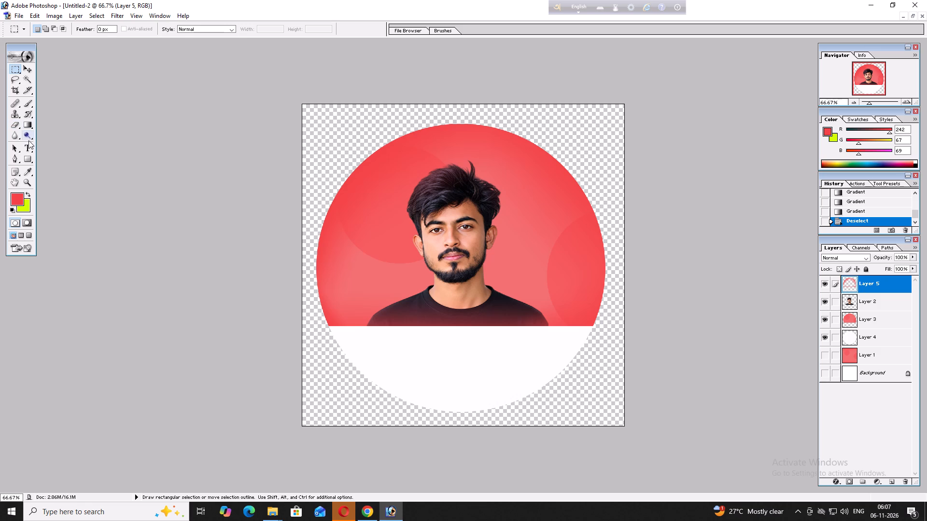
# Open the bangla youtube PSD file from the youtube folder on the desktop.
pyautogui.click(884, 0)
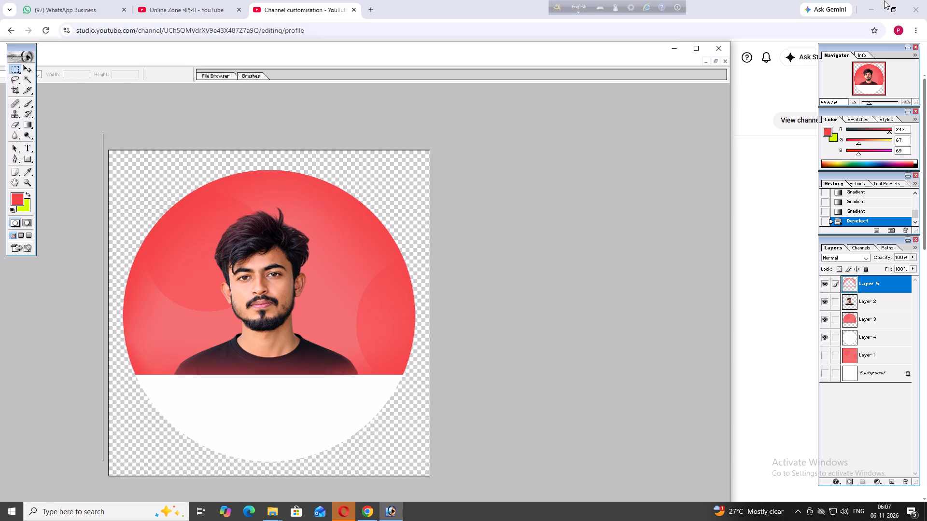
pyautogui.click(863, 12)
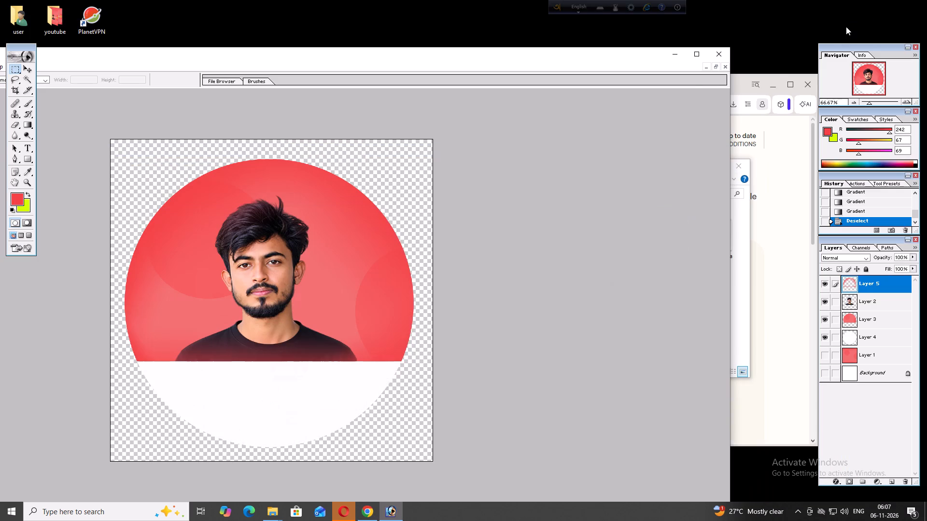
pyautogui.click(742, 86)
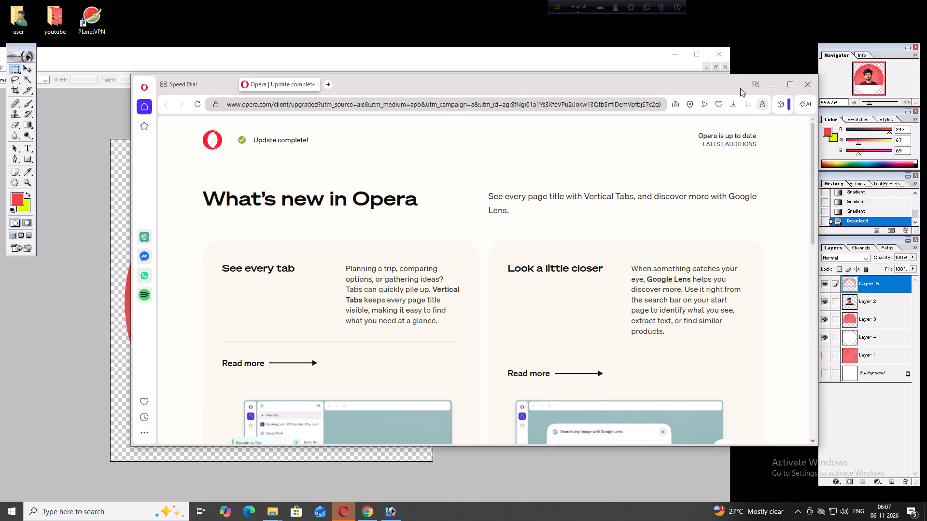
pyautogui.click(770, 82)
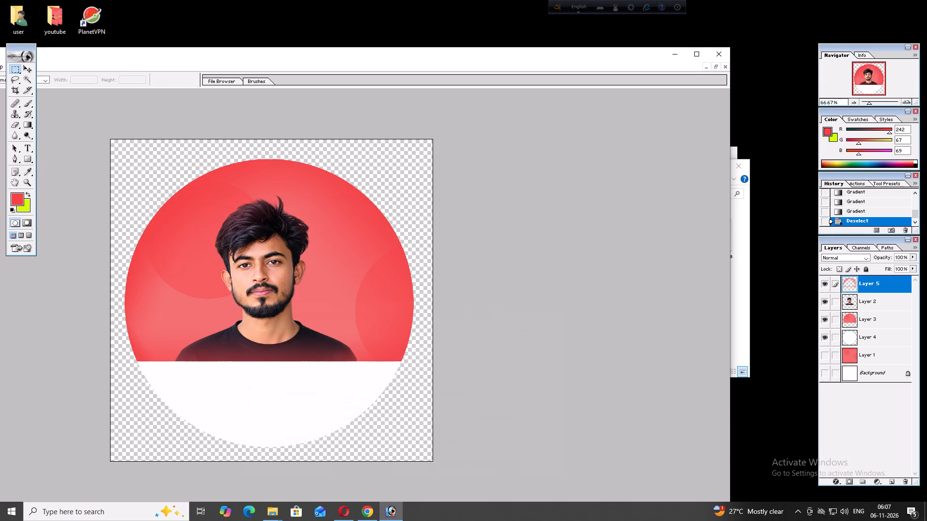
pyautogui.click(372, 520)
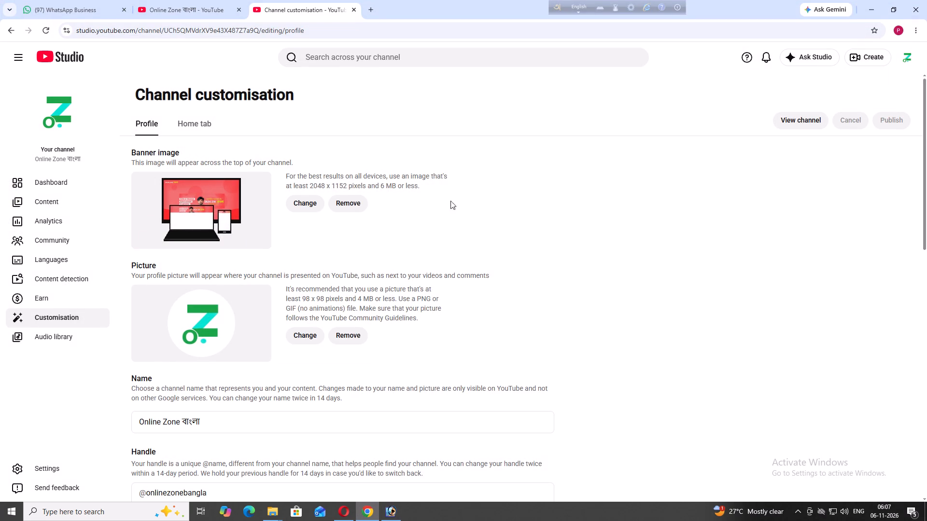
pyautogui.click(871, 13)
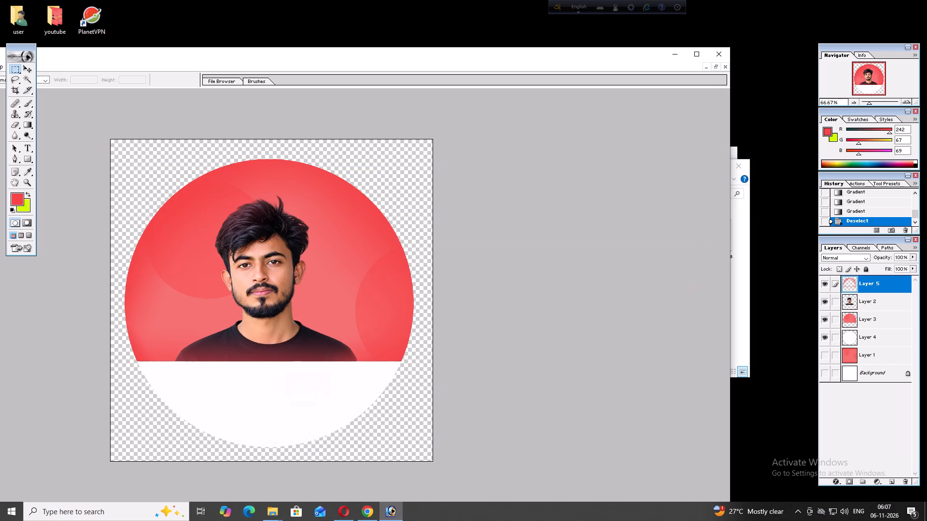
pyautogui.doubleClick(64, 14)
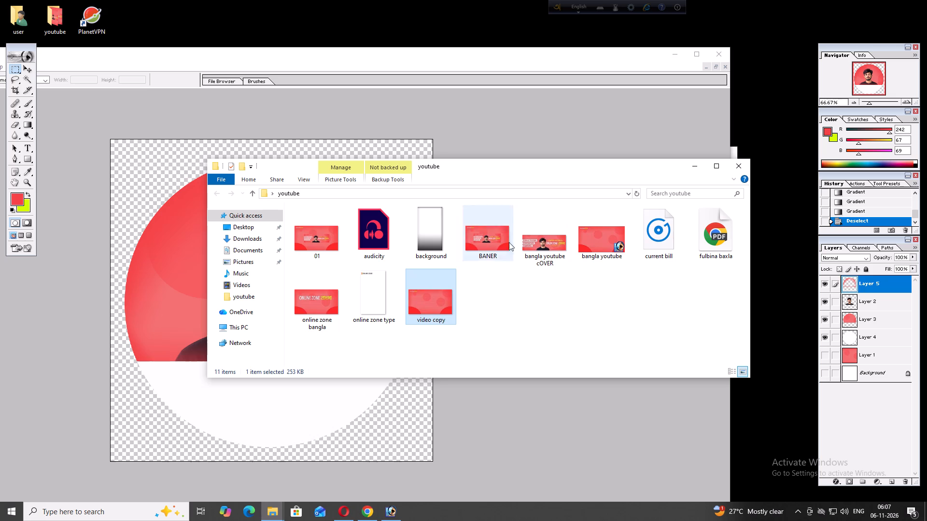
pyautogui.doubleClick(594, 240)
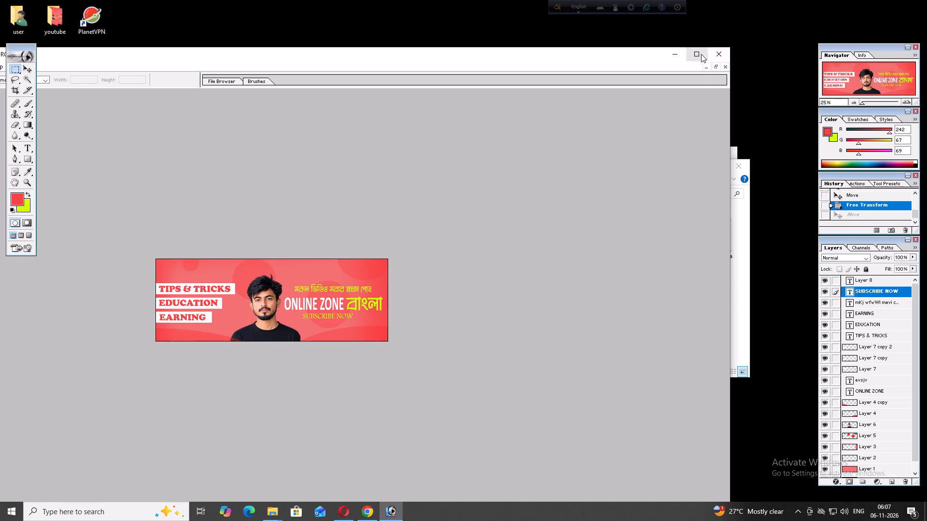
# Arrange the documents as floating windows, with bangla youtube.psd moved aside so the circular profile picture is also accessible.
pyautogui.click(701, 54)
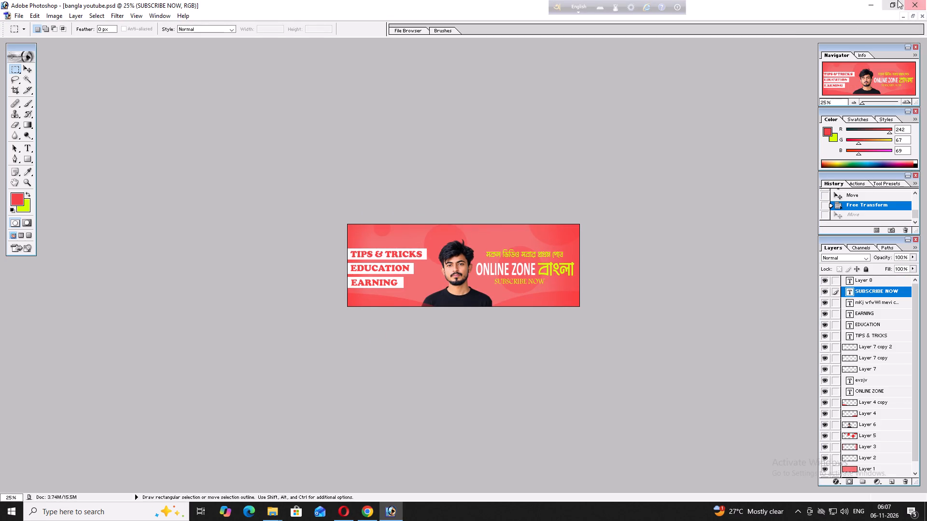
pyautogui.click(894, 0)
pyautogui.click(716, 63)
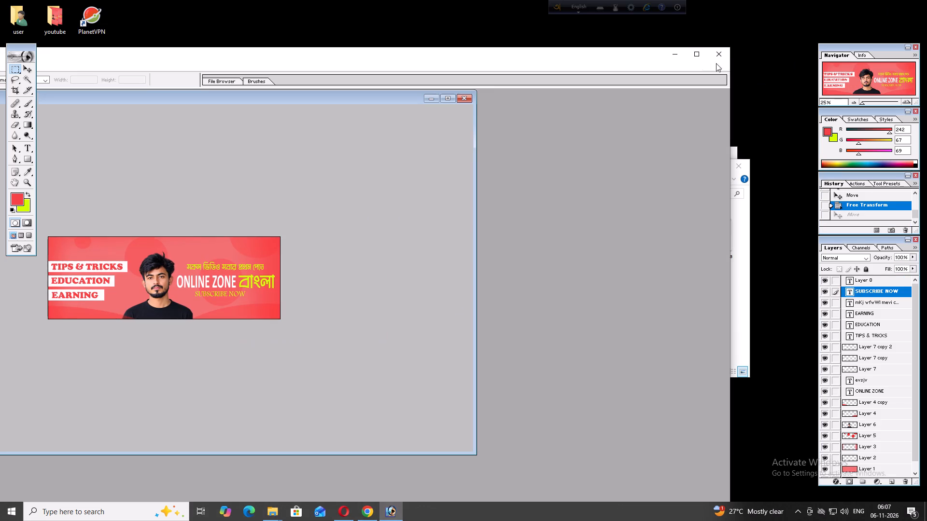
pyautogui.moveTo(294, 98); pyautogui.dragTo(542, 233)
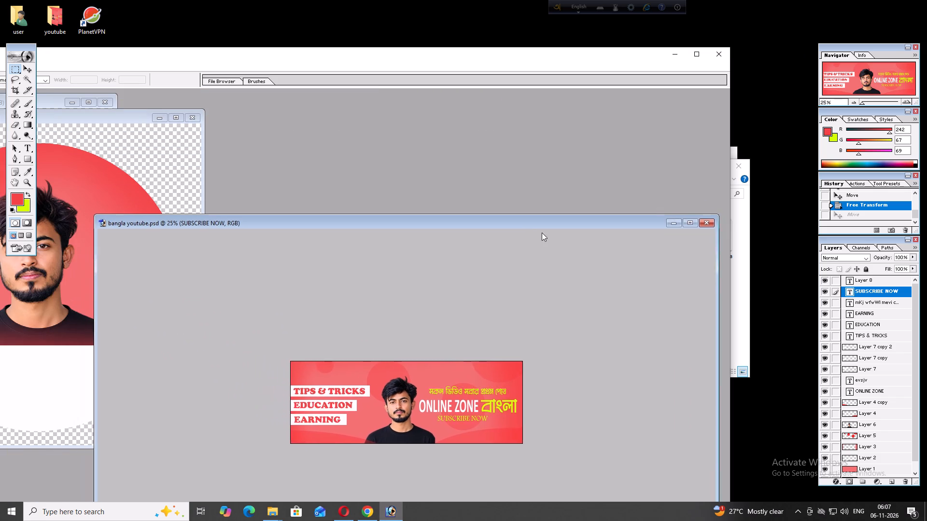
pyautogui.moveTo(542, 233); pyautogui.dragTo(548, 250)
pyautogui.click(691, 57)
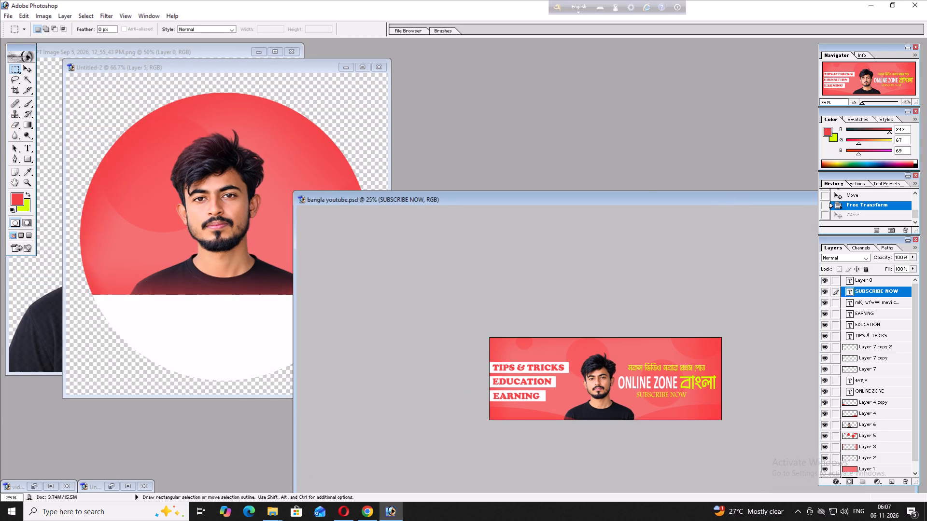
# Copy the ONLINE ZONE text layer from the banner into the circular profile picture, placing it in the white lower area.
pyautogui.click(24, 67)
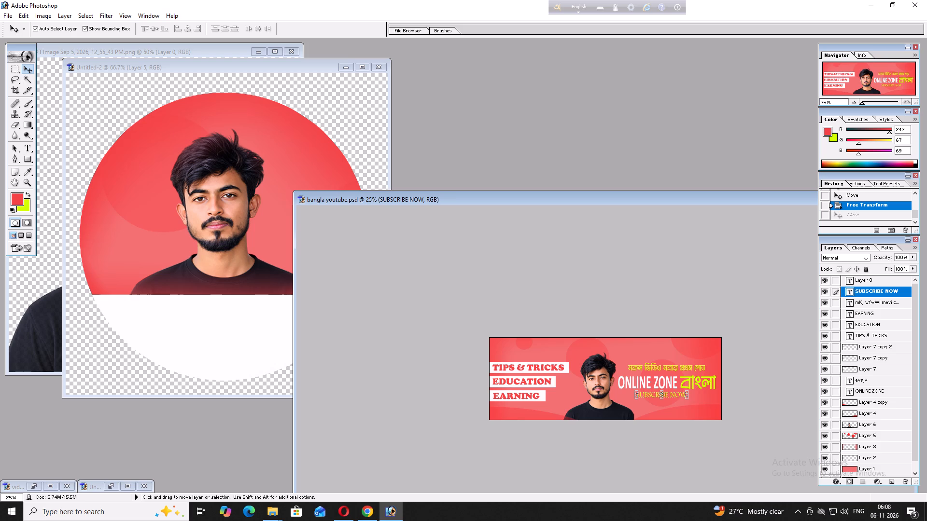
pyautogui.click(881, 303)
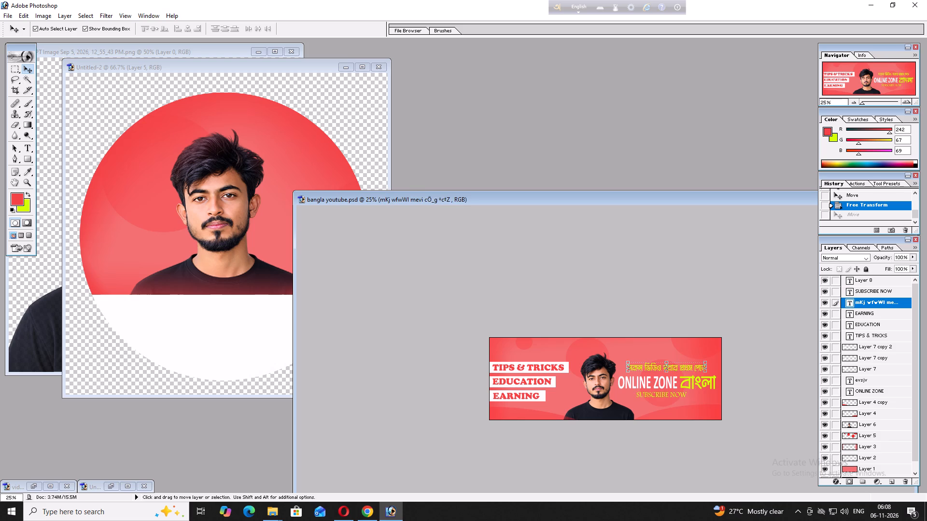
pyautogui.scroll(2, 878, 318)
pyautogui.click(869, 389)
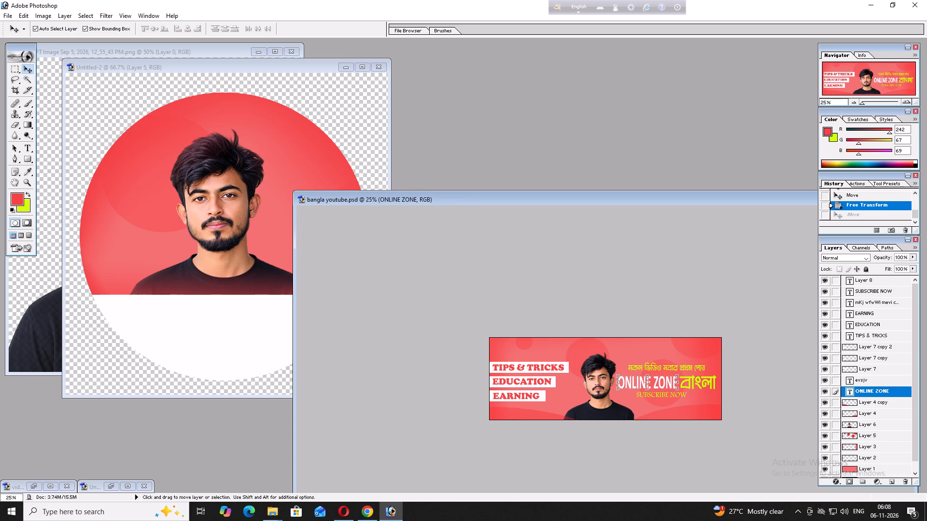
pyautogui.moveTo(662, 383); pyautogui.dragTo(190, 338)
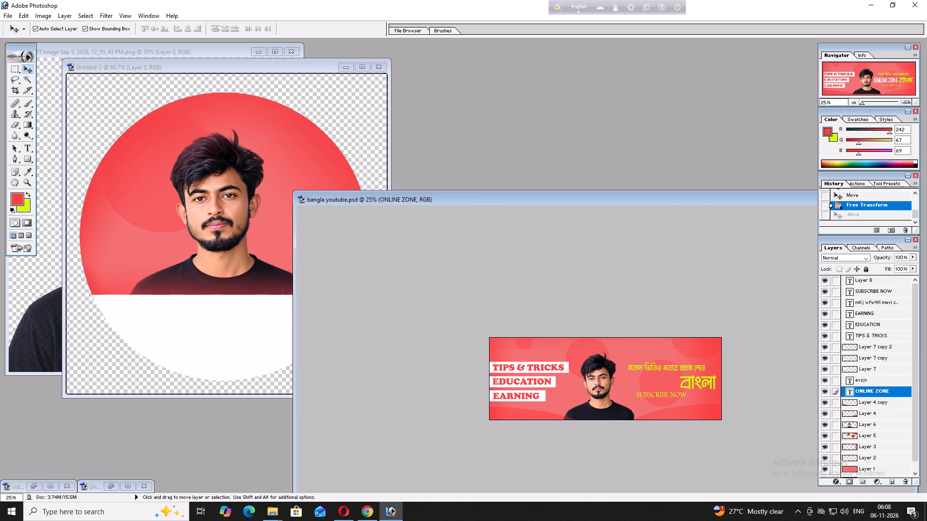
pyautogui.moveTo(190, 338); pyautogui.dragTo(189, 325)
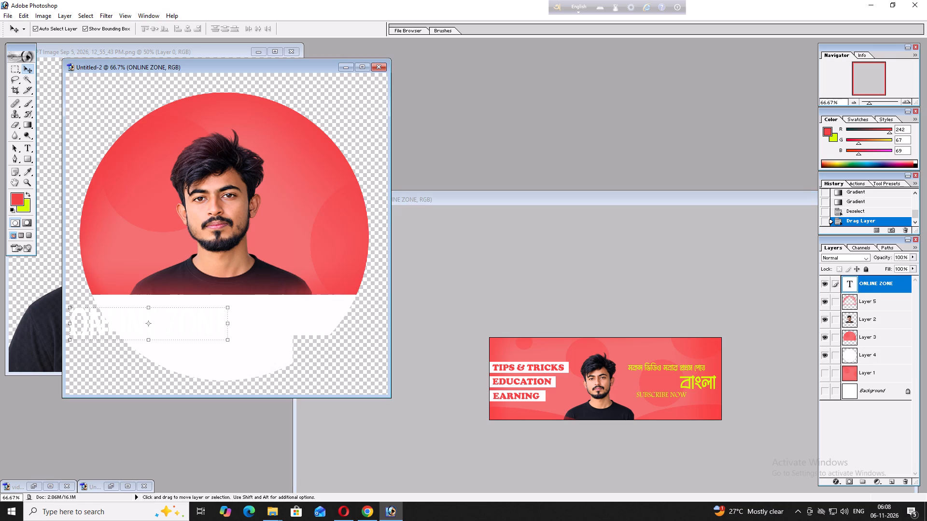
pyautogui.moveTo(171, 322); pyautogui.dragTo(207, 322)
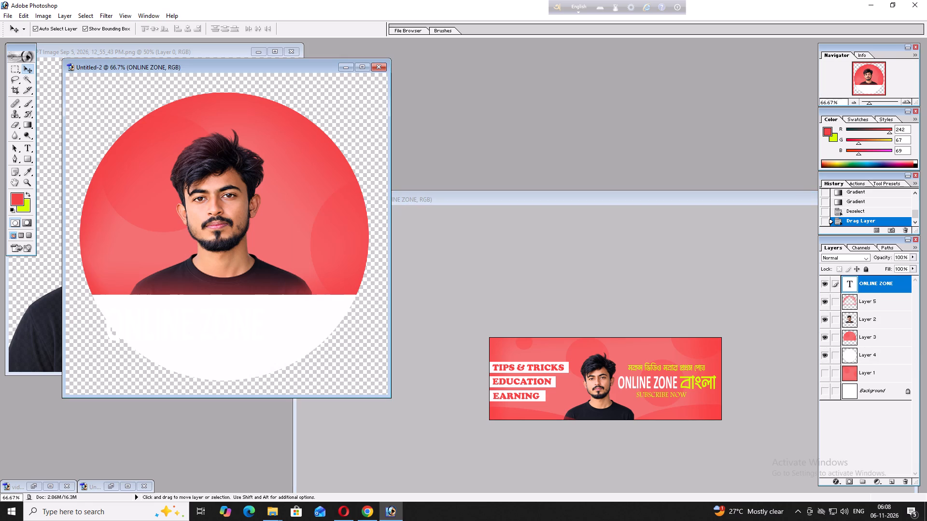
pyautogui.moveTo(207, 322); pyautogui.dragTo(224, 326)
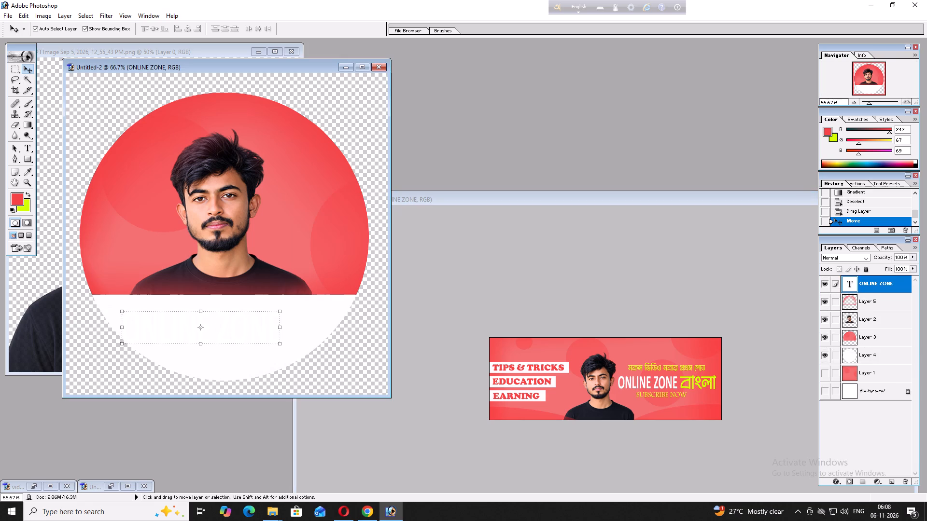
# Change the ONLINE ZONE text colour in the profile picture to black (000000).
pyautogui.click(30, 146)
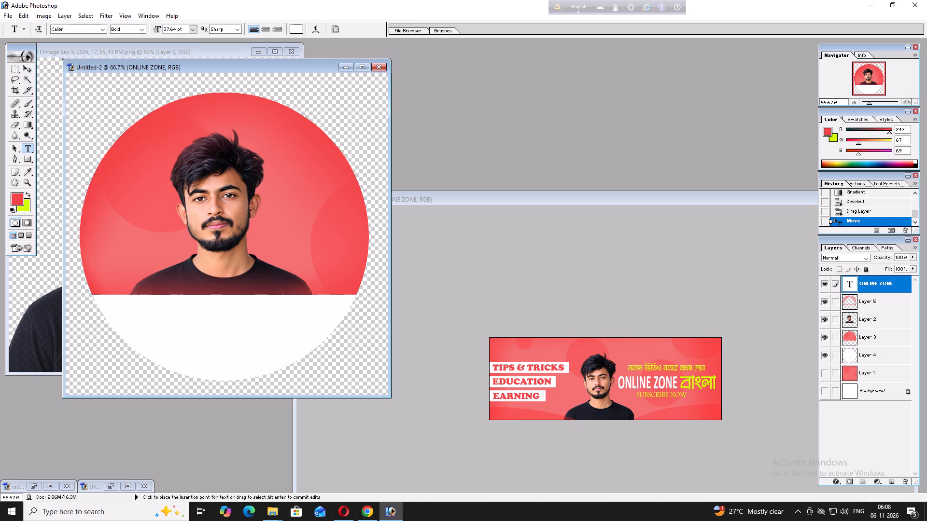
pyautogui.moveTo(278, 326); pyautogui.dragTo(112, 317)
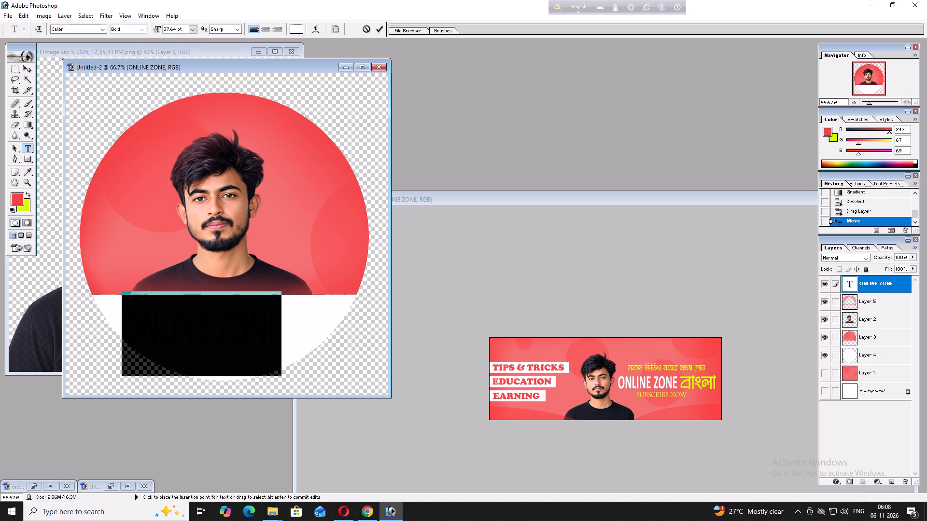
pyautogui.click(300, 33)
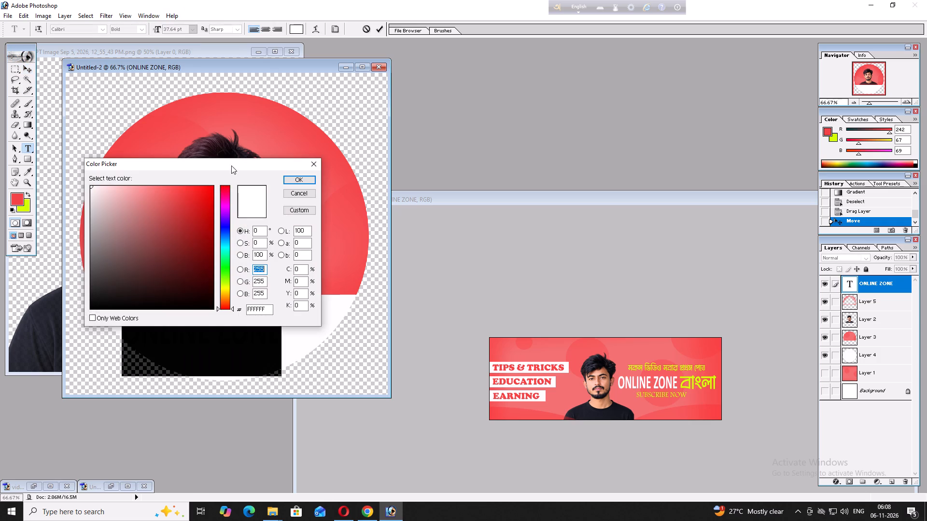
pyautogui.moveTo(182, 243); pyautogui.dragTo(215, 316)
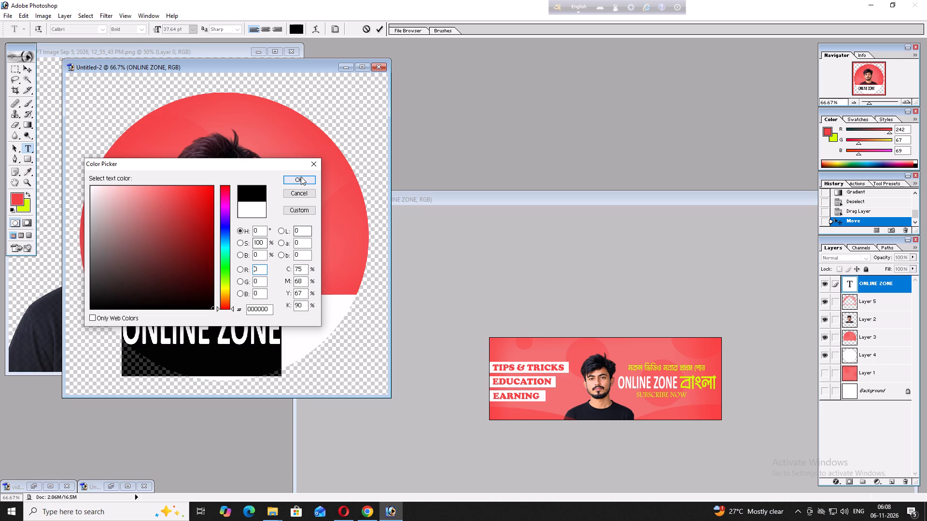
pyautogui.click(301, 177)
pyautogui.click(380, 29)
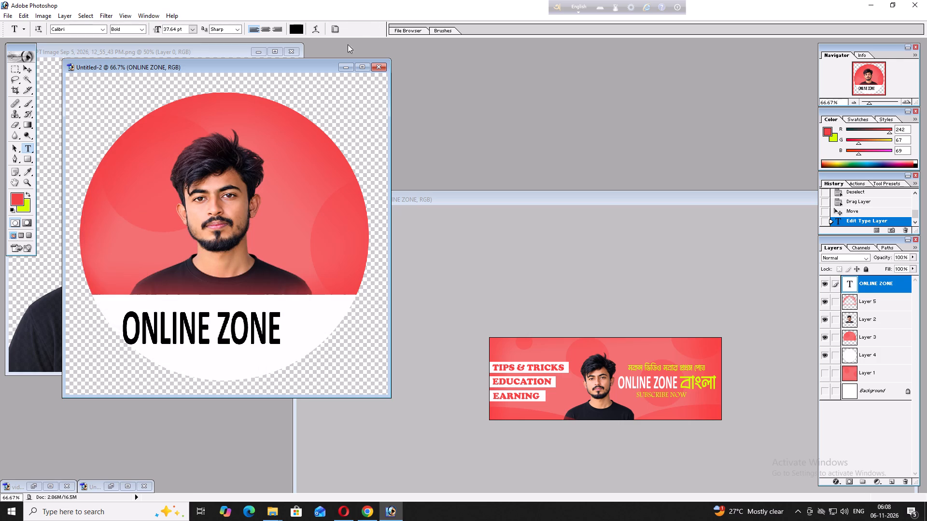
# Position the ONLINE ZONE text just below the red area, centred in the circle, and reduce its height to about 85%.
pyautogui.click(27, 65)
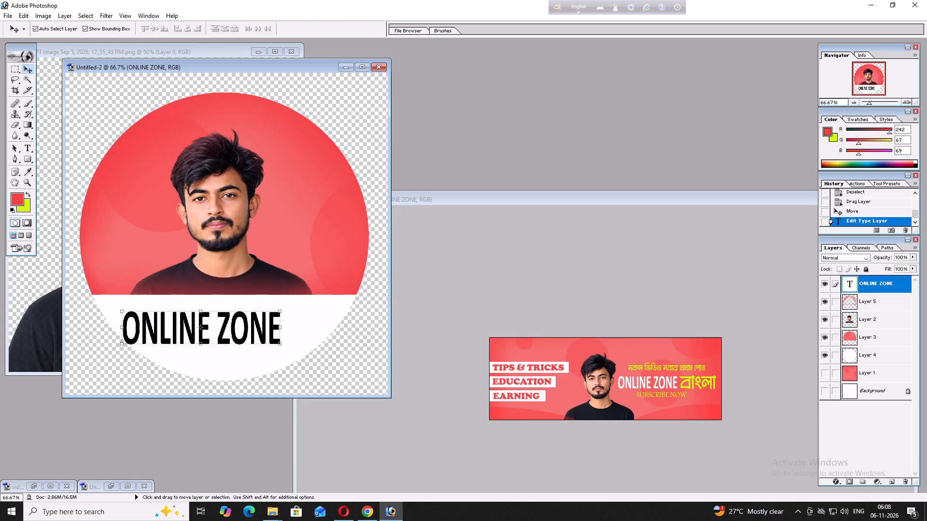
pyautogui.moveTo(232, 334); pyautogui.dragTo(251, 321)
pyautogui.click(219, 329)
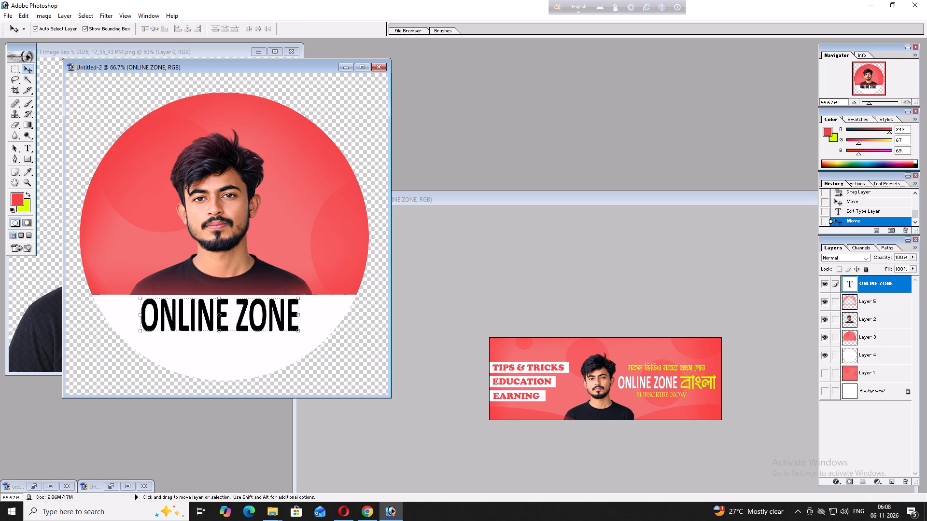
pyautogui.moveTo(222, 332); pyautogui.dragTo(222, 327)
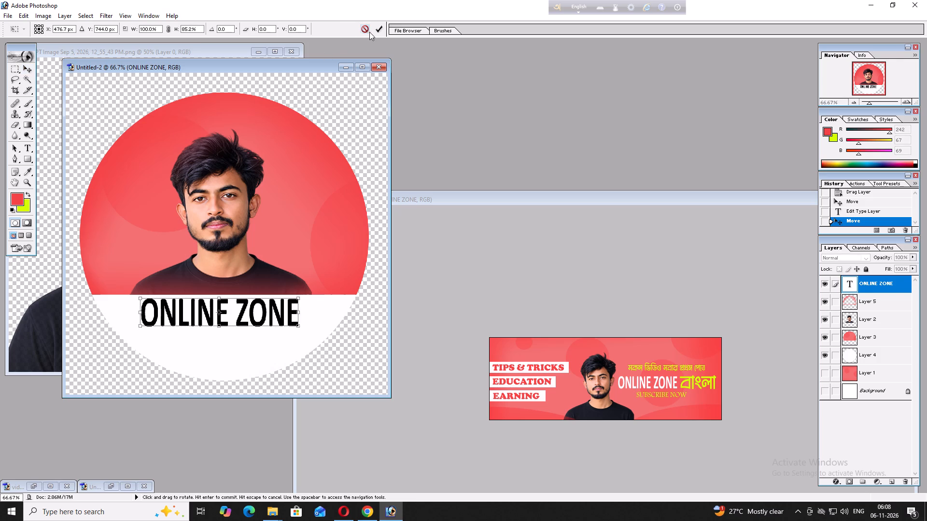
pyautogui.click(379, 32)
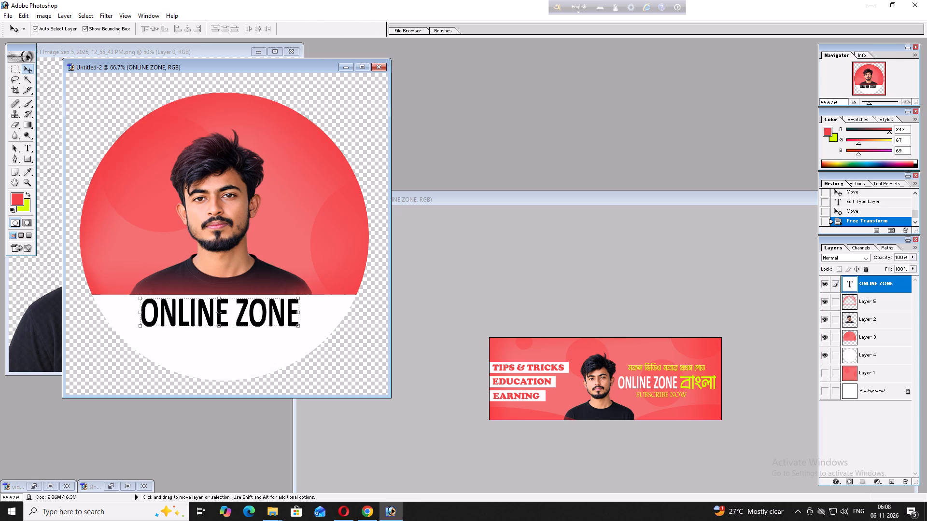
pyautogui.click(236, 323)
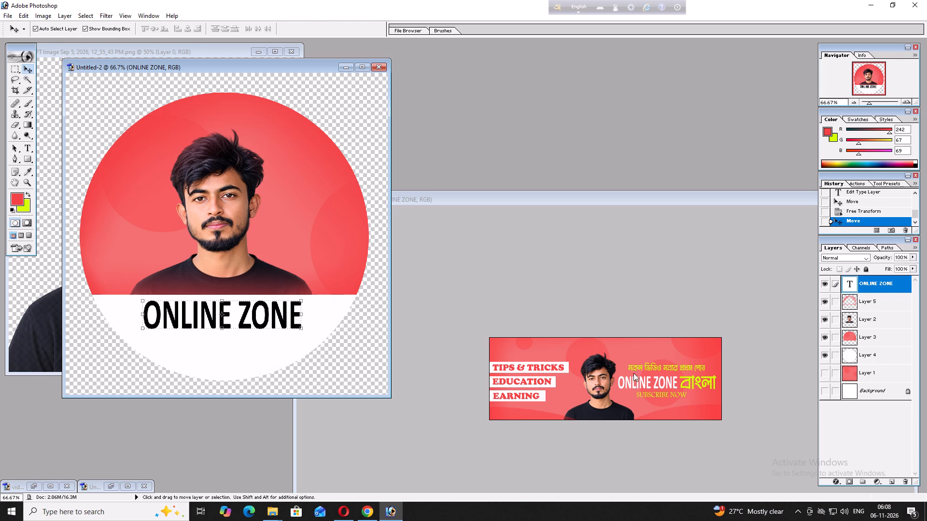
# Copy the বাংলা text layer from the banner into the profile picture, placing it beneath ONLINE ZONE.
pyautogui.click(694, 384)
pyautogui.click(694, 384)
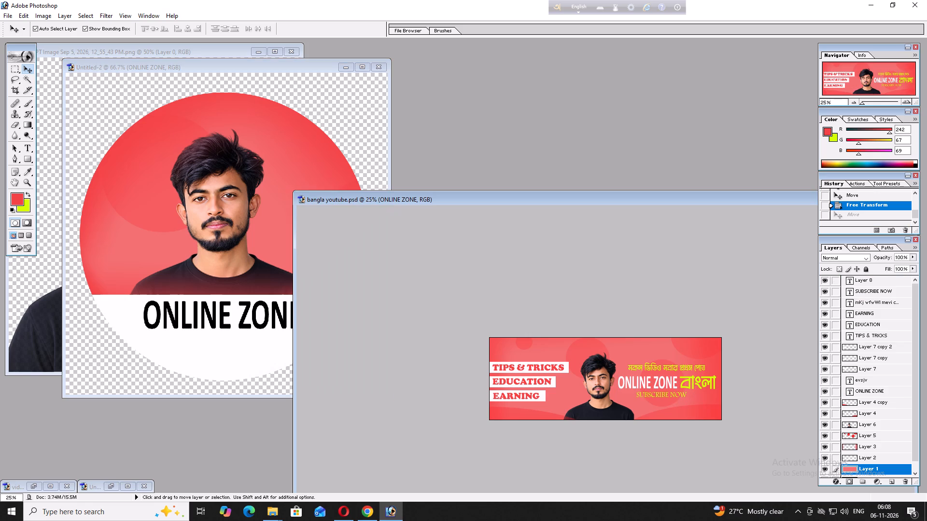
pyautogui.click(867, 377)
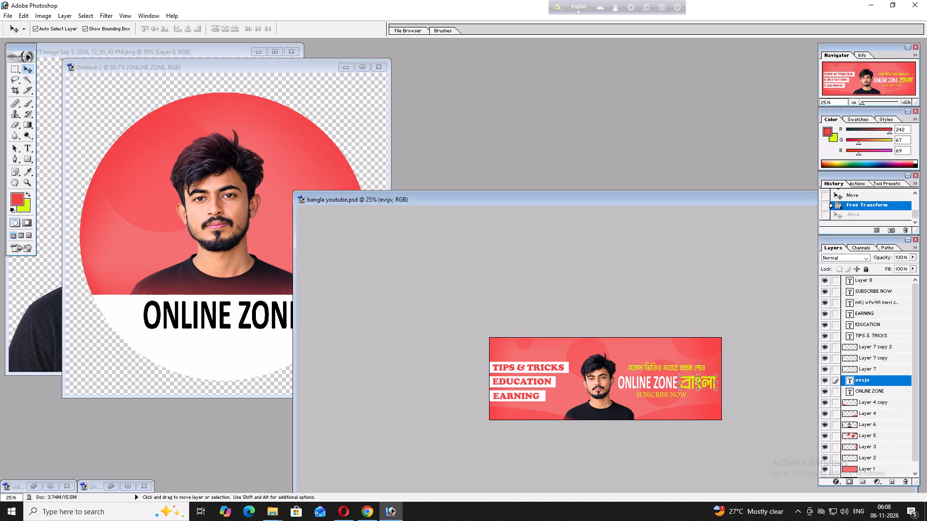
pyautogui.moveTo(703, 386); pyautogui.dragTo(217, 343)
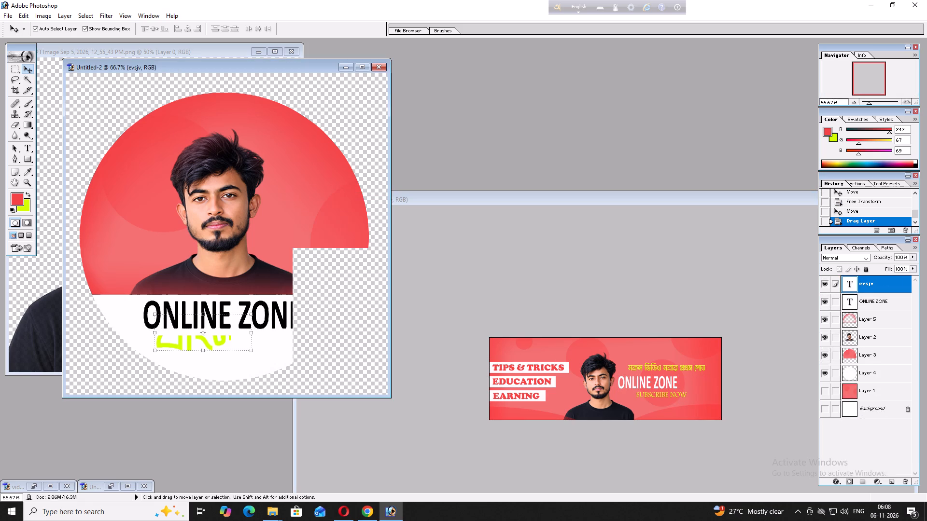
pyautogui.moveTo(237, 344); pyautogui.dragTo(255, 363)
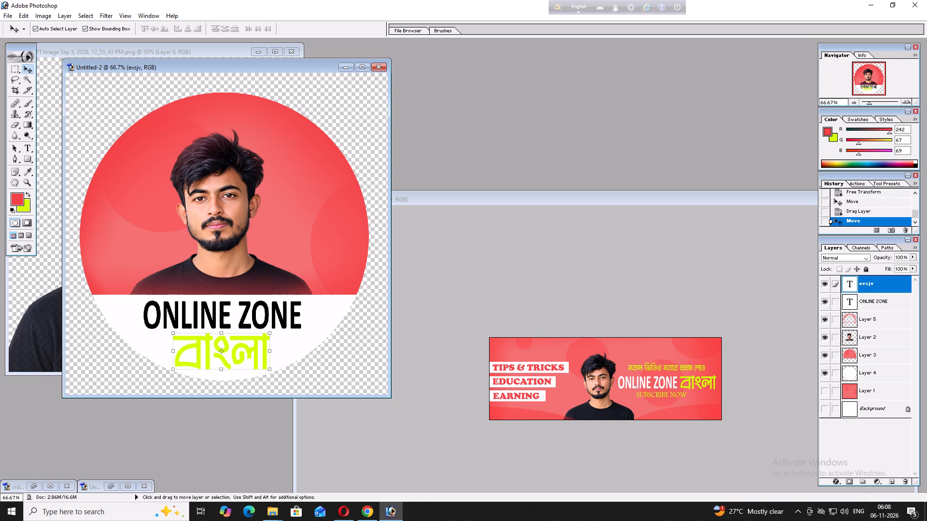
# Scale the বাংলা text to about 89.5% width and 74.6% height, and centre it beneath ONLINE ZONE.
pyautogui.moveTo(270, 370); pyautogui.dragTo(266, 365)
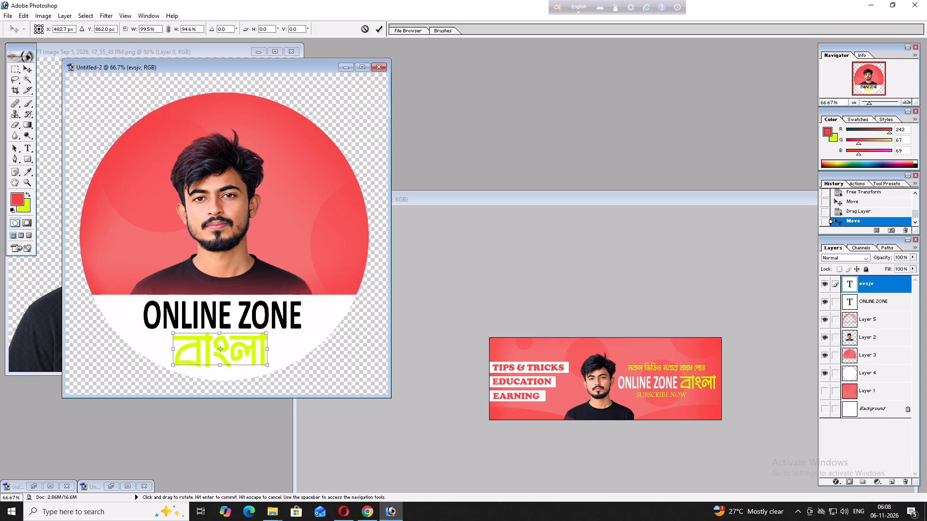
pyautogui.moveTo(266, 365); pyautogui.dragTo(260, 361)
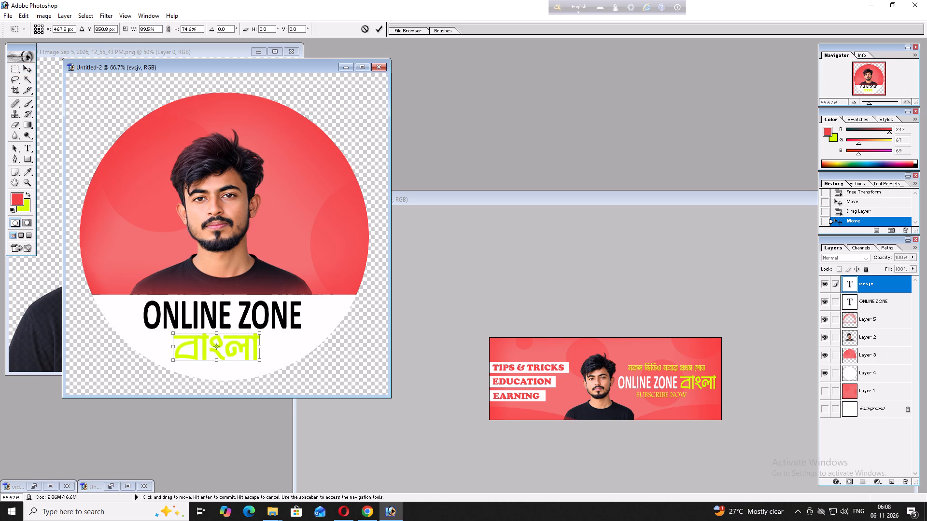
pyautogui.moveTo(242, 348); pyautogui.dragTo(245, 351)
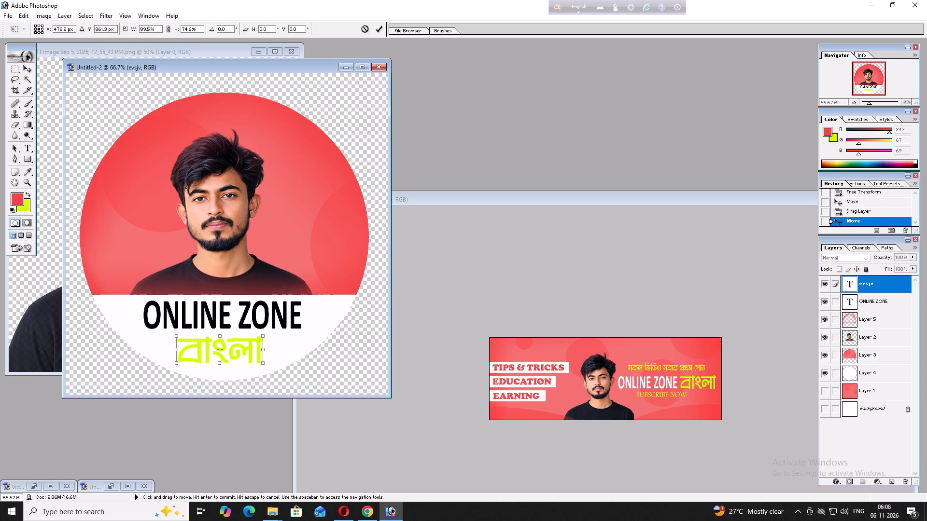
pyautogui.moveTo(245, 351); pyautogui.dragTo(246, 350)
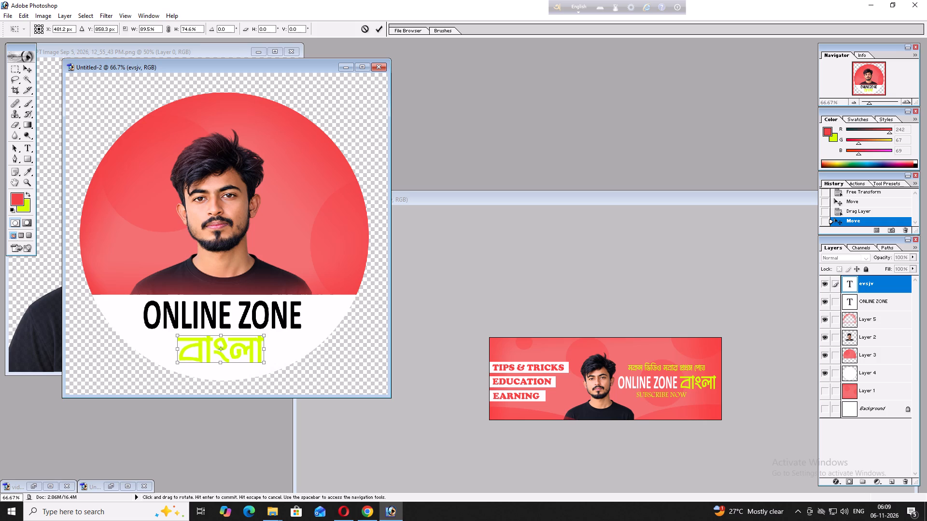
pyautogui.click(378, 25)
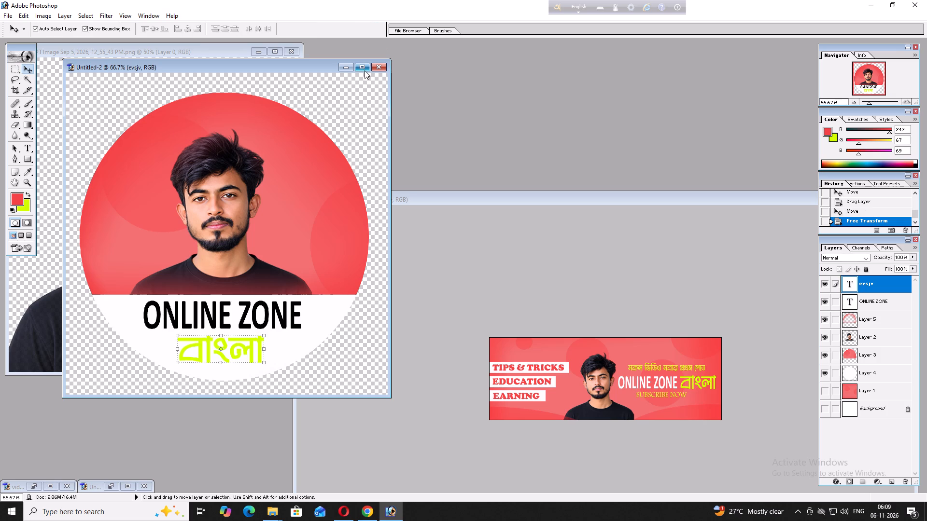
# Maximize the profile picture document, swap the foreground and background colours, and set the foreground to a darker green, RGB 162, 193, 19.
pyautogui.click(365, 70)
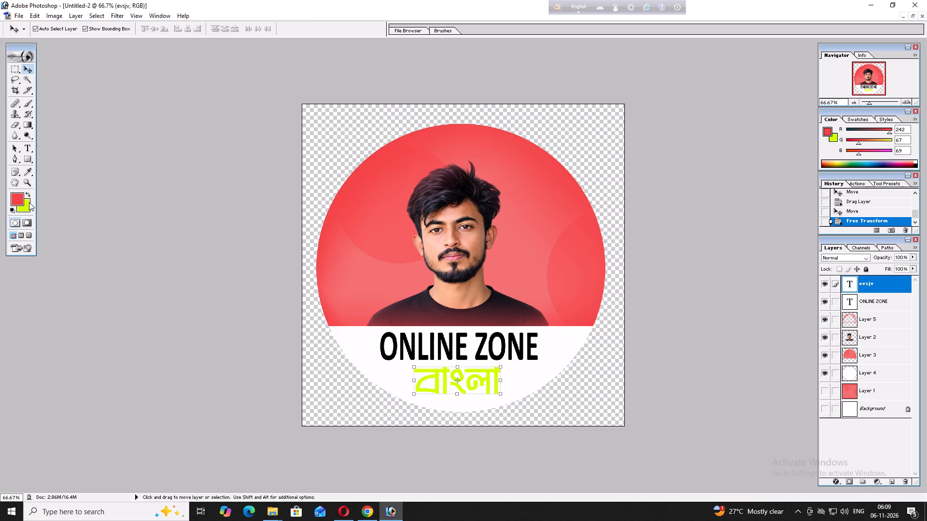
pyautogui.click(28, 195)
pyautogui.click(22, 195)
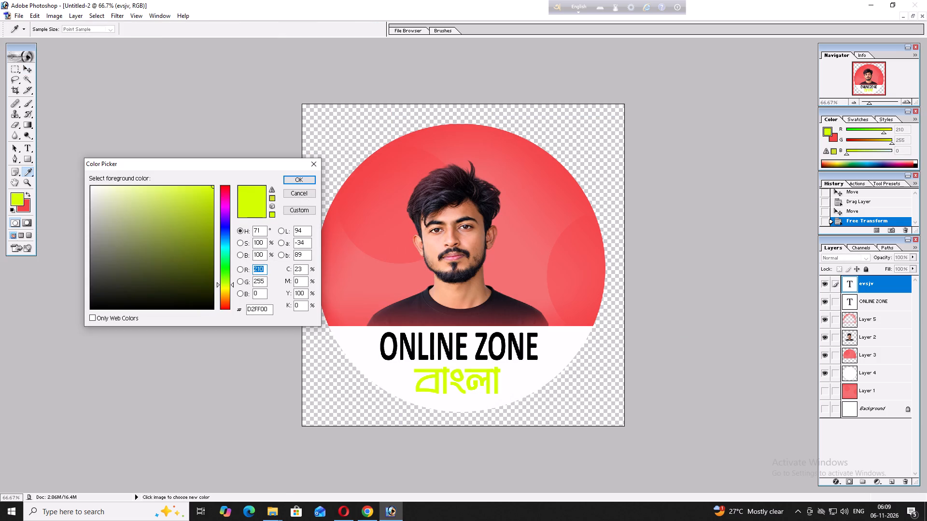
pyautogui.moveTo(209, 189); pyautogui.dragTo(201, 216)
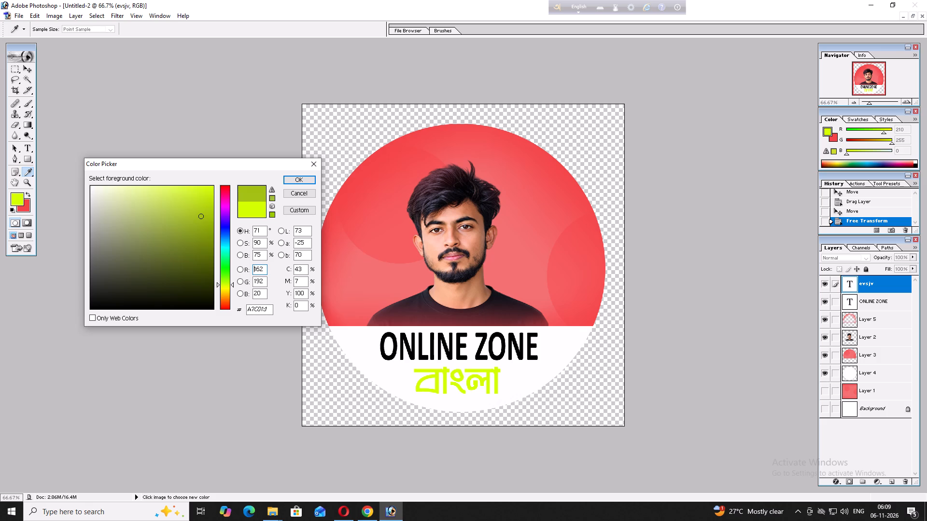
pyautogui.moveTo(201, 216); pyautogui.dragTo(201, 216)
pyautogui.click(291, 180)
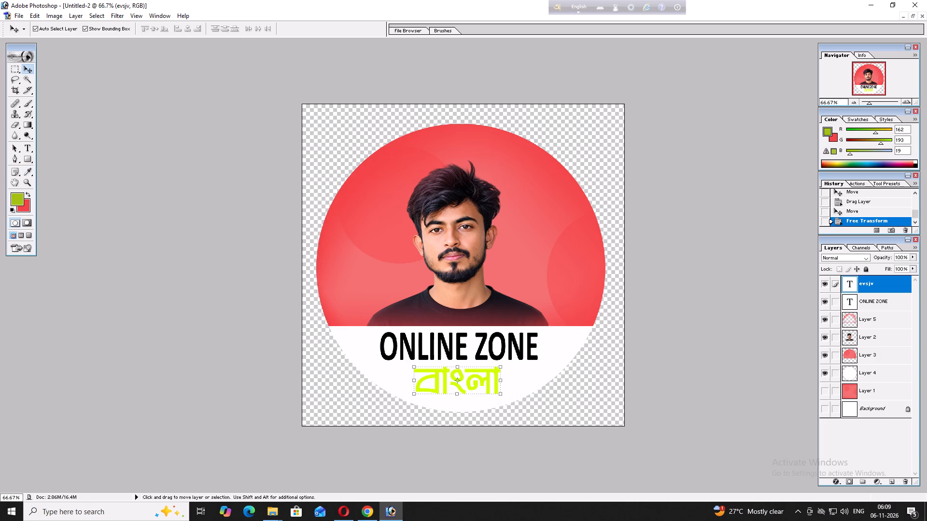
# Recolour the বাংলা text to dark olive green 7E9510.
pyautogui.click(33, 146)
pyautogui.moveTo(499, 381); pyautogui.dragTo(400, 383)
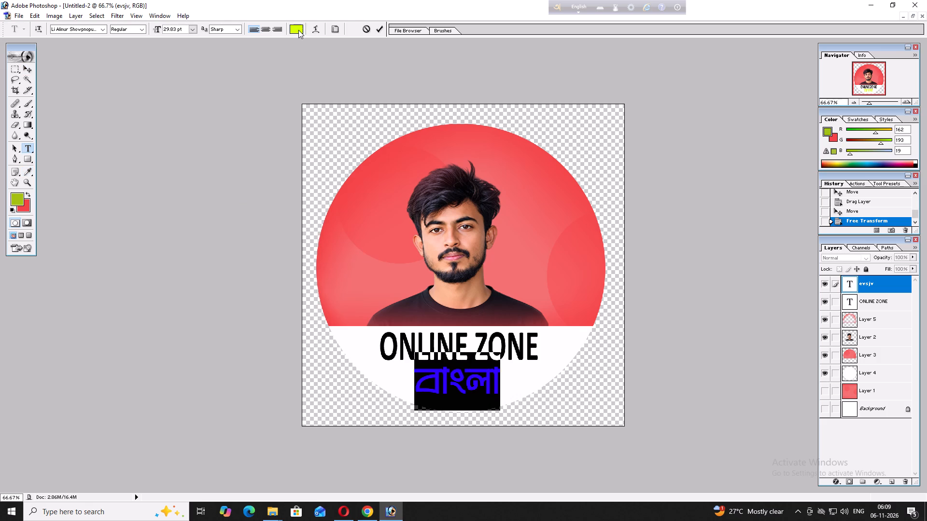
pyautogui.click(298, 30)
pyautogui.moveTo(202, 204); pyautogui.dragTo(203, 216)
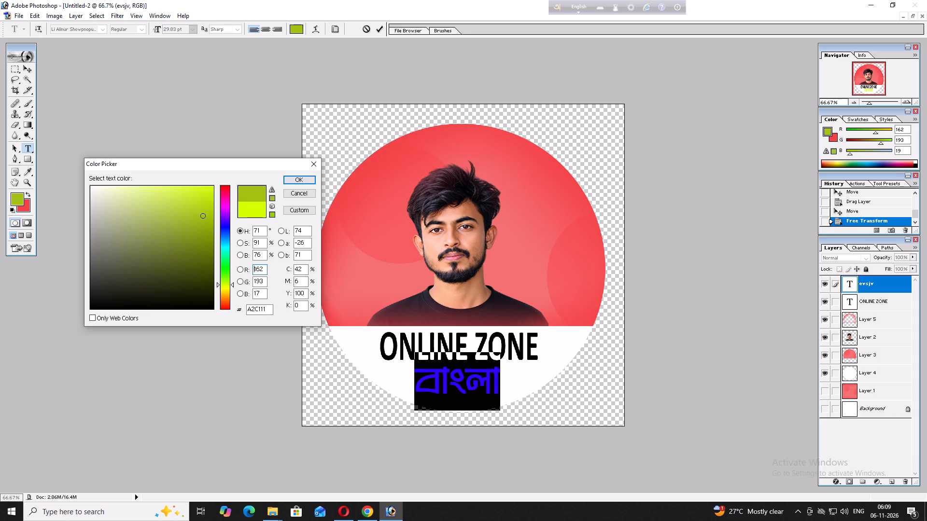
pyautogui.moveTo(203, 216); pyautogui.dragTo(200, 237)
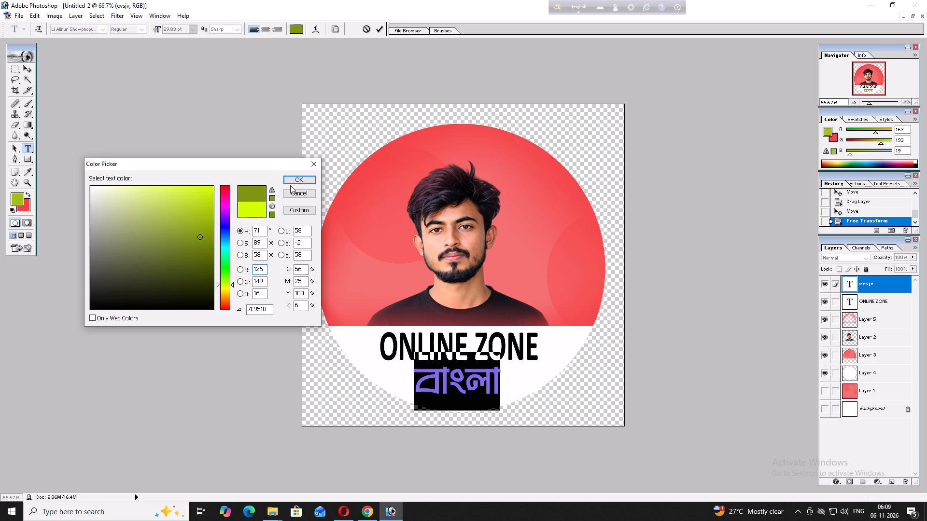
pyautogui.click(293, 181)
pyautogui.click(381, 27)
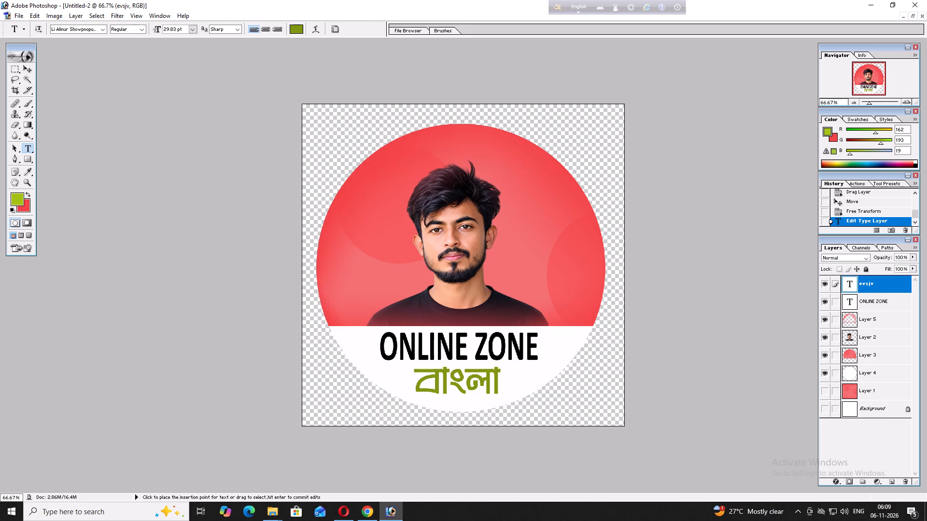
# Recolour the ONLINE ZONE text to coral red F45E5F.
pyautogui.moveTo(538, 358); pyautogui.dragTo(333, 326)
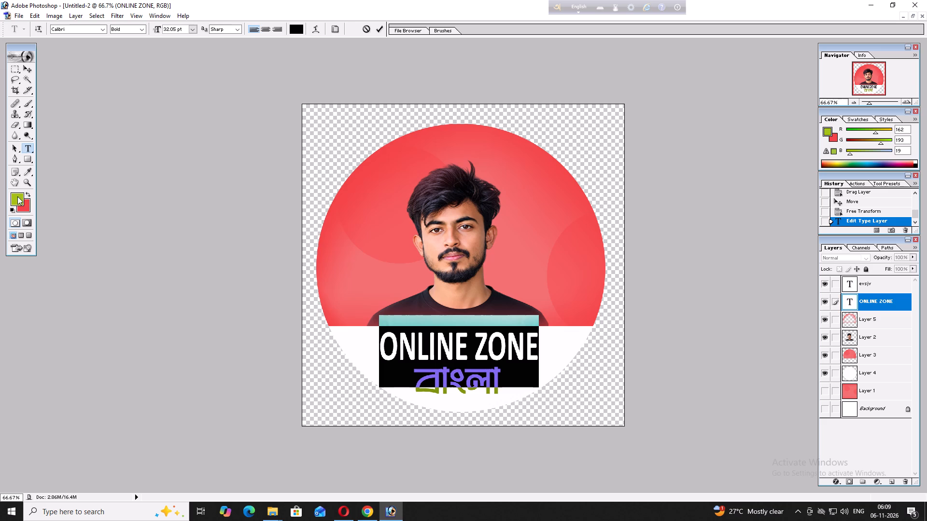
pyautogui.click(16, 196)
pyautogui.click(386, 240)
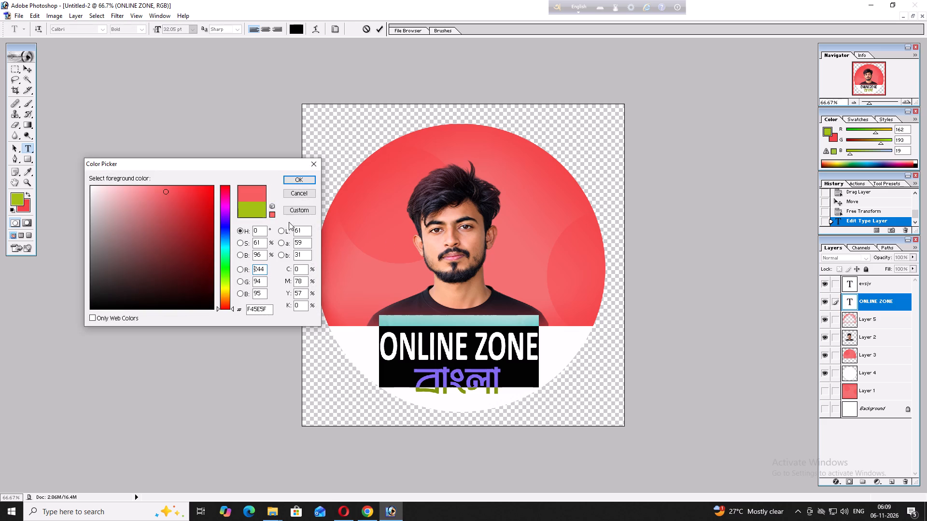
pyautogui.click(299, 181)
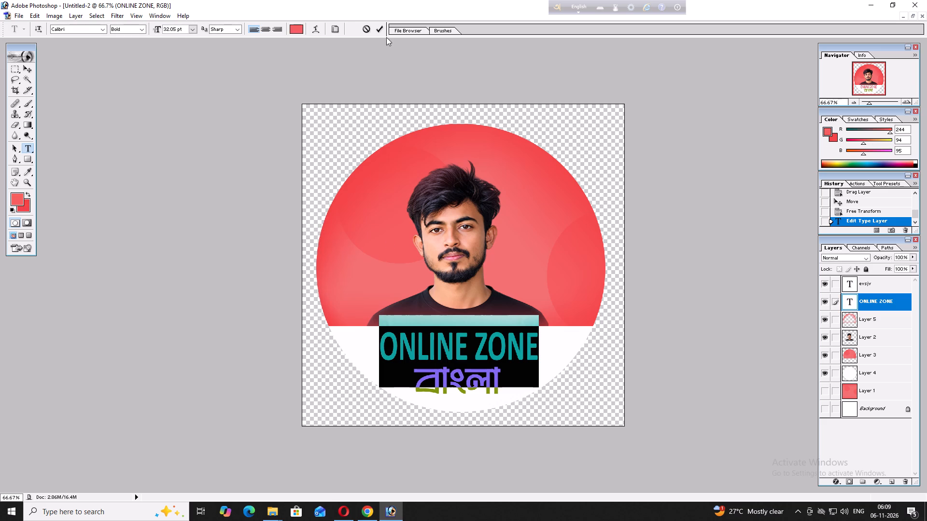
pyautogui.click(379, 28)
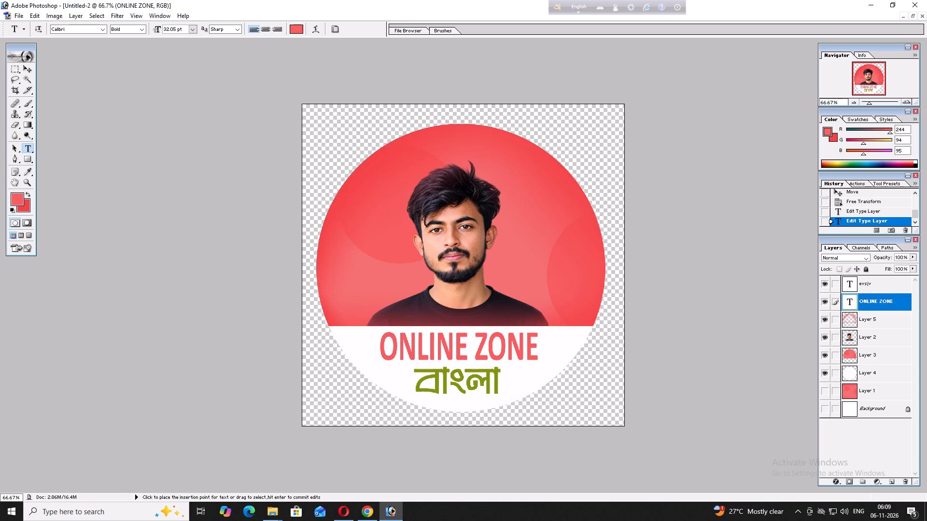
# Load the white circle of Layer 4 as a selection and set the foreground to dark maroon 620001.
pyautogui.keyDown('ctrl'); pyautogui.click(852, 370); pyautogui.keyUp('ctrl')
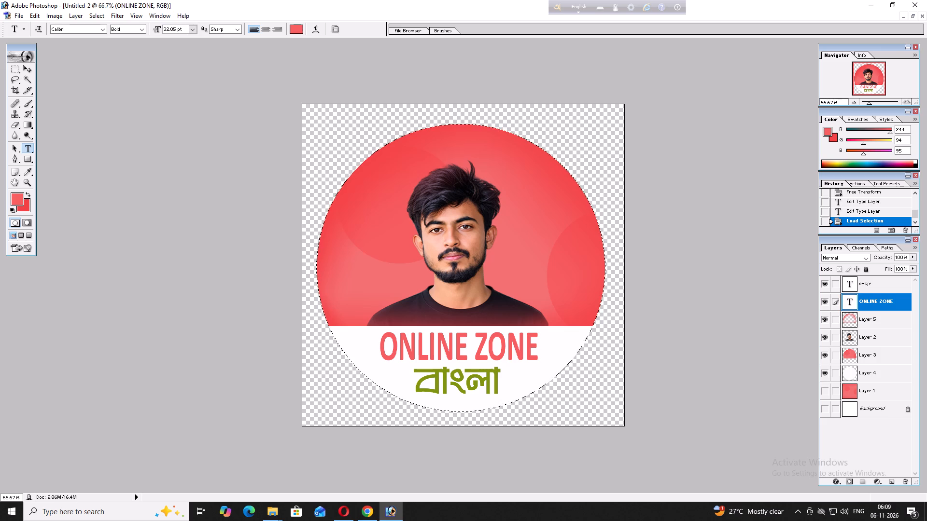
pyautogui.click(15, 200)
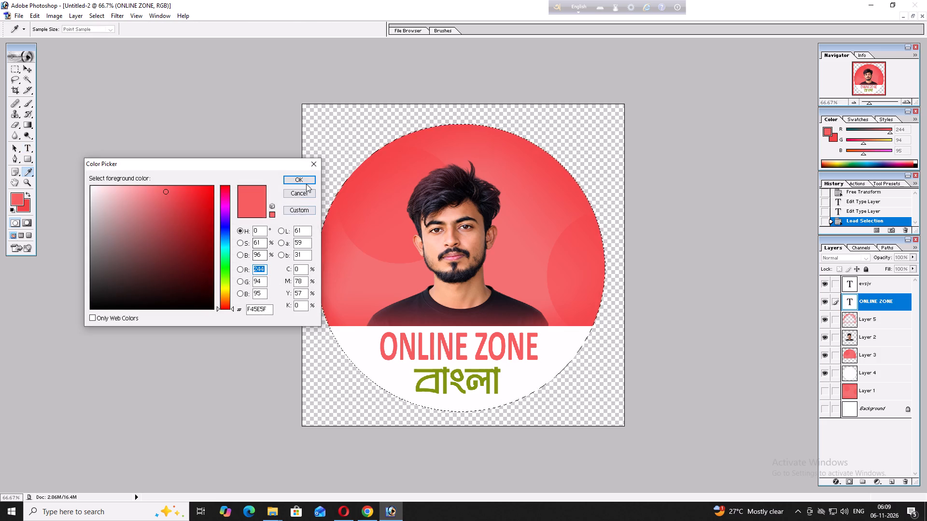
pyautogui.moveTo(190, 229); pyautogui.dragTo(214, 261)
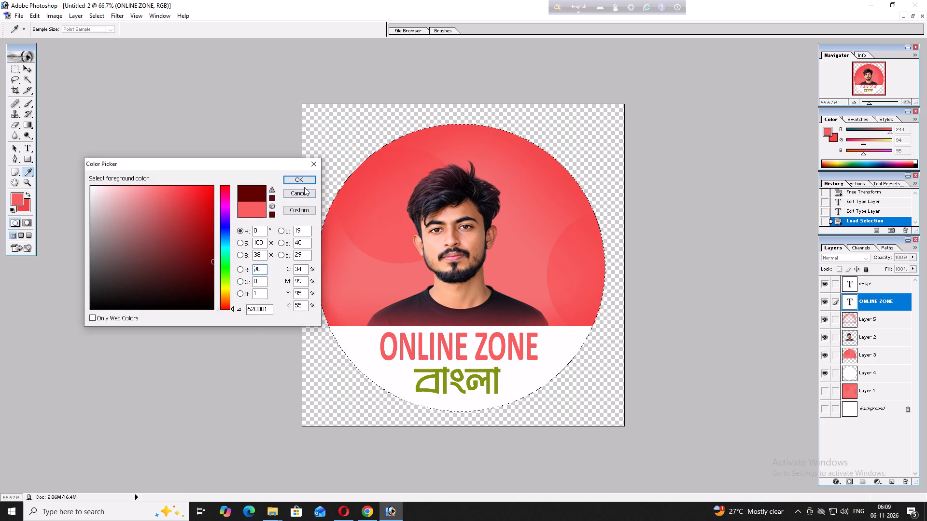
pyautogui.click(303, 178)
# Add a new empty layer directly above Layer 4, with the Gradient tool ready.
pyautogui.click(29, 127)
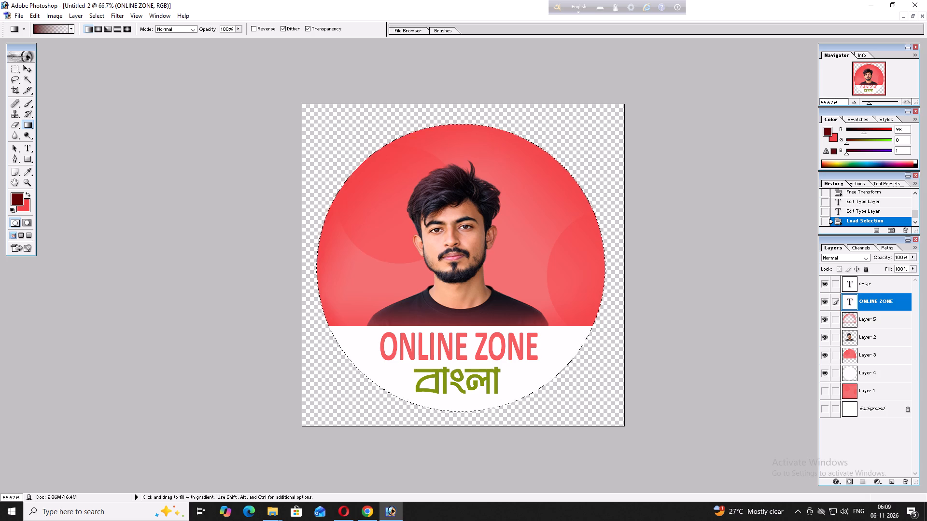
pyautogui.click(874, 369)
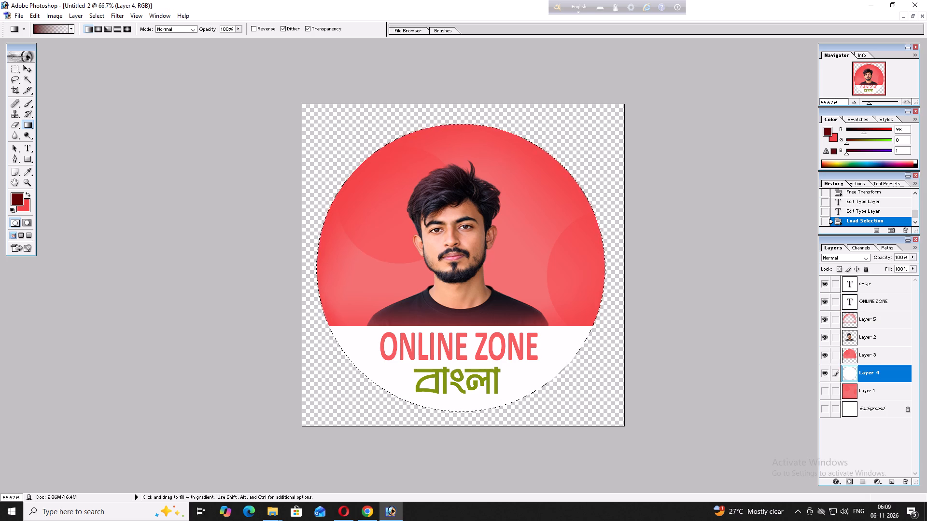
pyautogui.click(890, 480)
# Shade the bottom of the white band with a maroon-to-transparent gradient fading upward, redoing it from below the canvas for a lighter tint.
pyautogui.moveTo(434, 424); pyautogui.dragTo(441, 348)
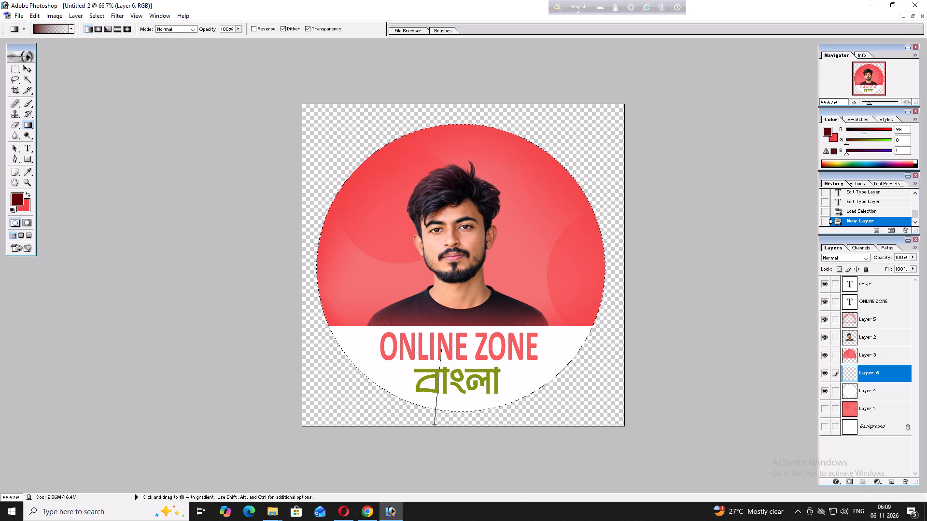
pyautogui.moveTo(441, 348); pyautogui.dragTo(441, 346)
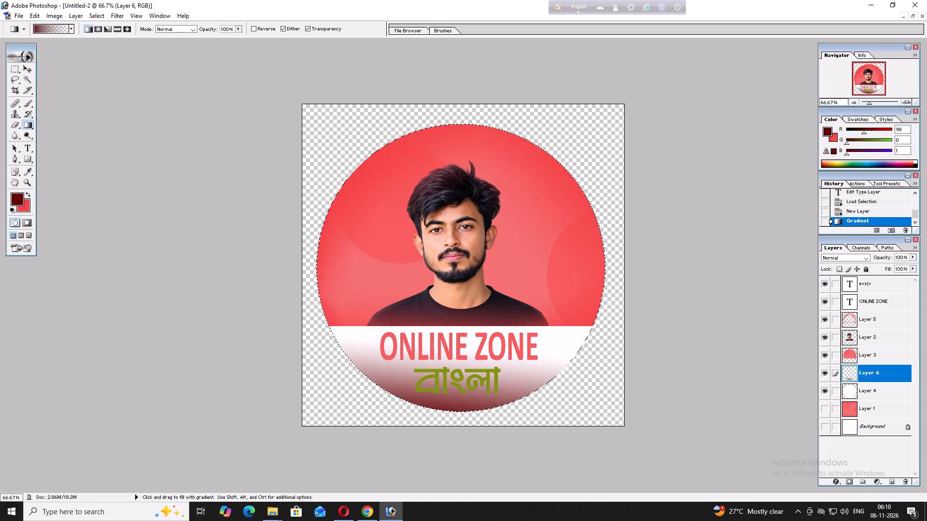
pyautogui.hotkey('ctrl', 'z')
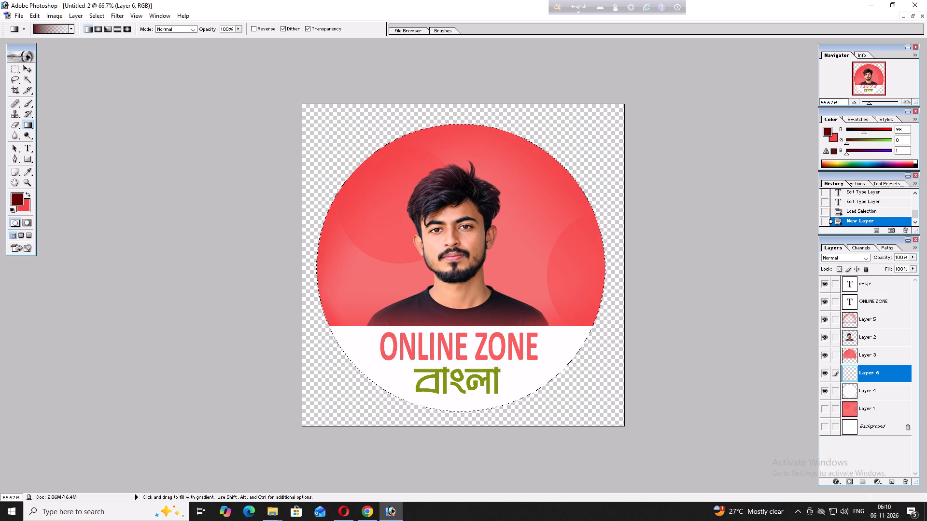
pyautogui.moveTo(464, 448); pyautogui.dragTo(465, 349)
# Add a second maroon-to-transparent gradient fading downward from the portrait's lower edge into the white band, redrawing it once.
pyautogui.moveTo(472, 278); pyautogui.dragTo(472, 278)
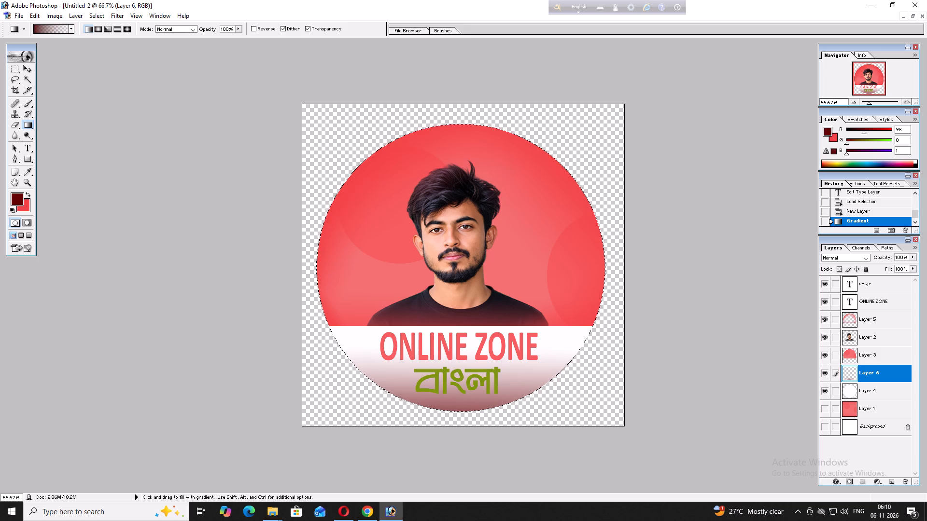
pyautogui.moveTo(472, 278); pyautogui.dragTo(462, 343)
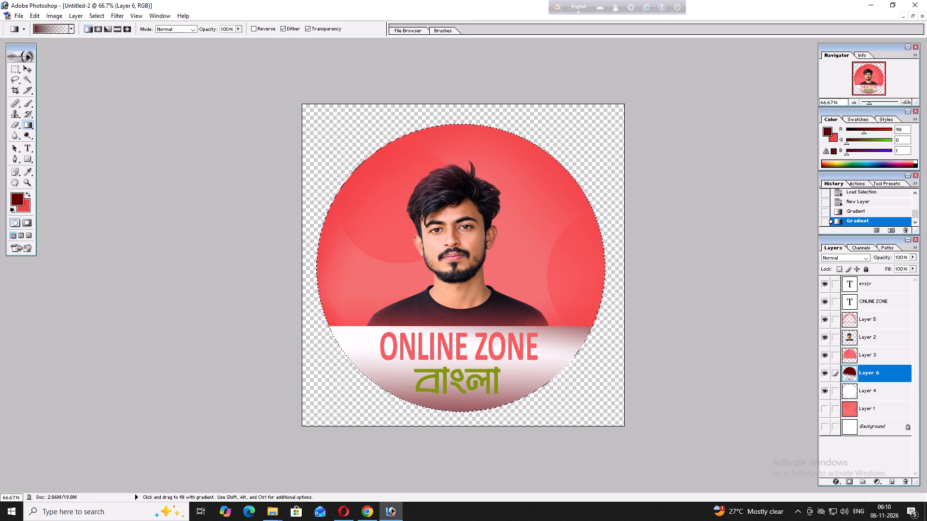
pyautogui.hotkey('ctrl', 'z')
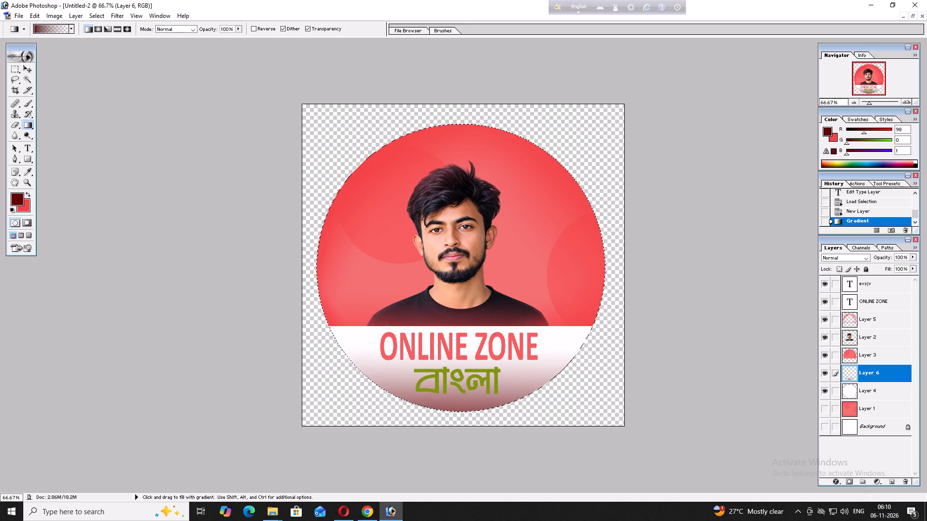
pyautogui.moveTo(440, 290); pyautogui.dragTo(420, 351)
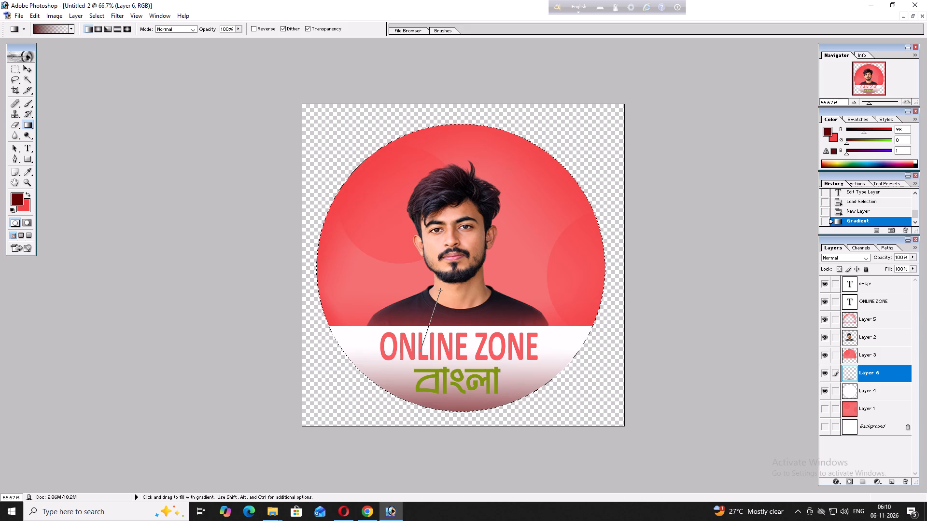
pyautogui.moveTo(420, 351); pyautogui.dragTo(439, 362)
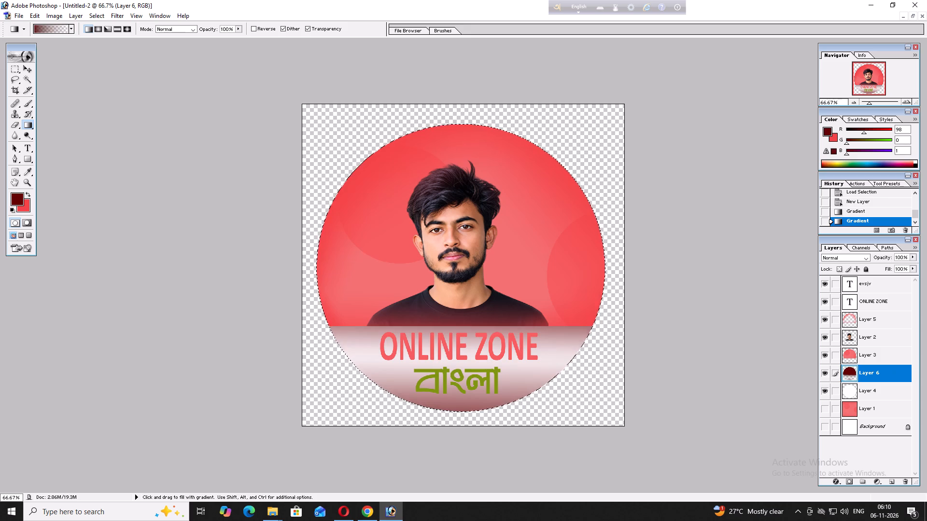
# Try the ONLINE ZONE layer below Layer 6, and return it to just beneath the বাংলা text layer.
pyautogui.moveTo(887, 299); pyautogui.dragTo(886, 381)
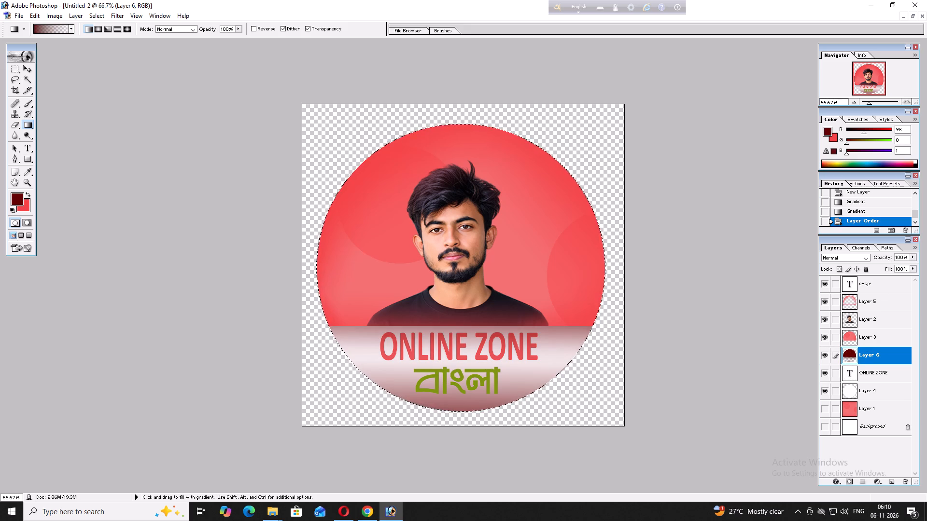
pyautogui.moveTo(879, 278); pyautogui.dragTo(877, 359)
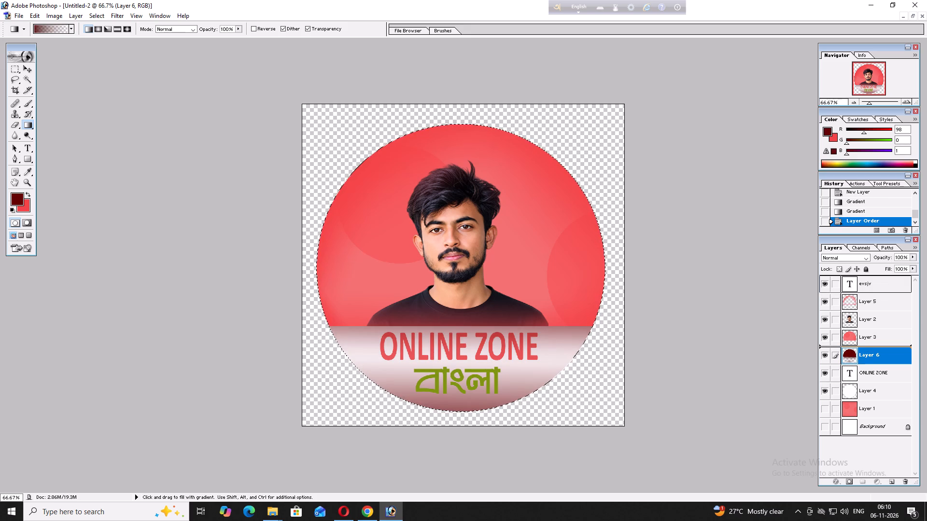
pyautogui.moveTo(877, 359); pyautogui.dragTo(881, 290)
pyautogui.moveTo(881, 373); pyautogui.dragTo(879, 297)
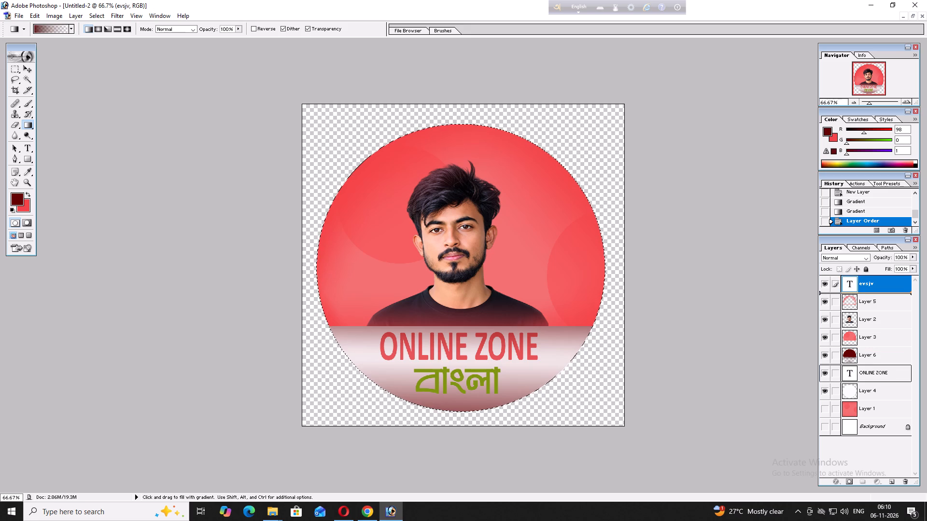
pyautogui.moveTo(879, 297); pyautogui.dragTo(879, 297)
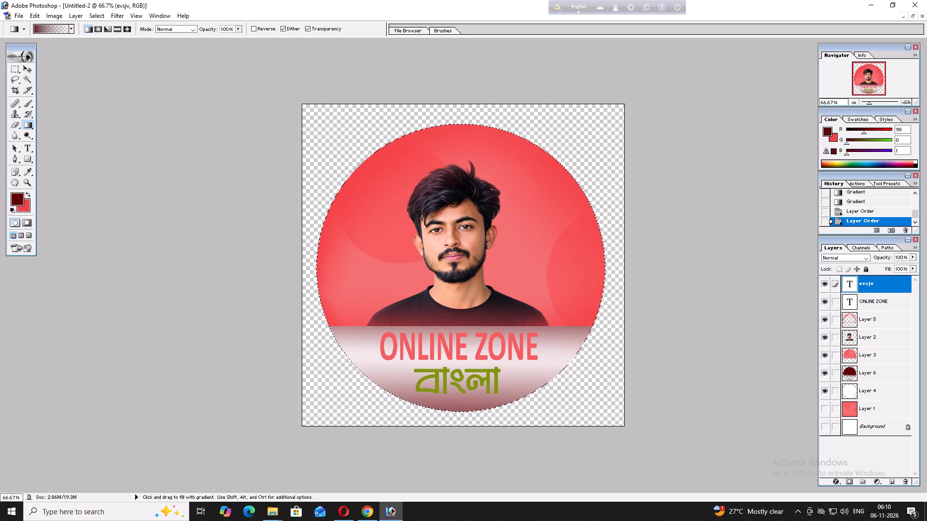
# Hide and reshow Layer 6 to compare the band with and without the gradient shading.
pyautogui.click(828, 373)
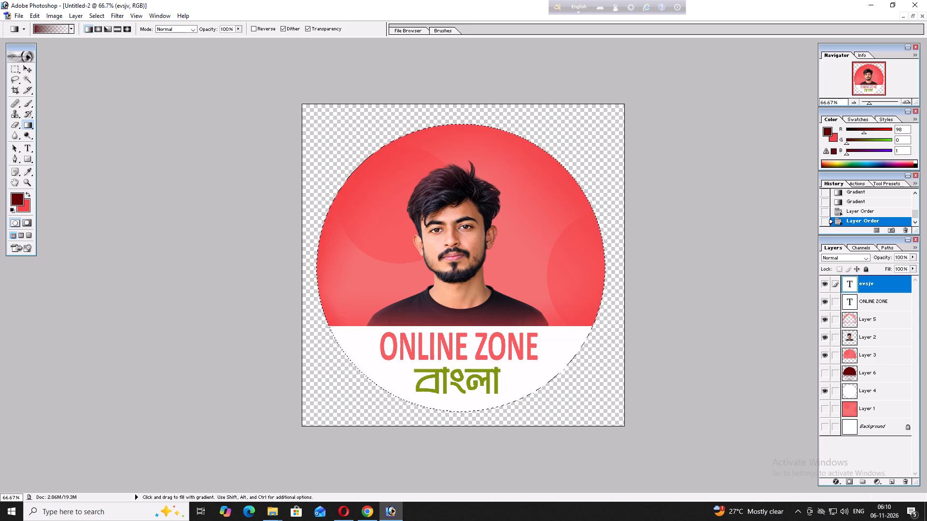
pyautogui.click(828, 373)
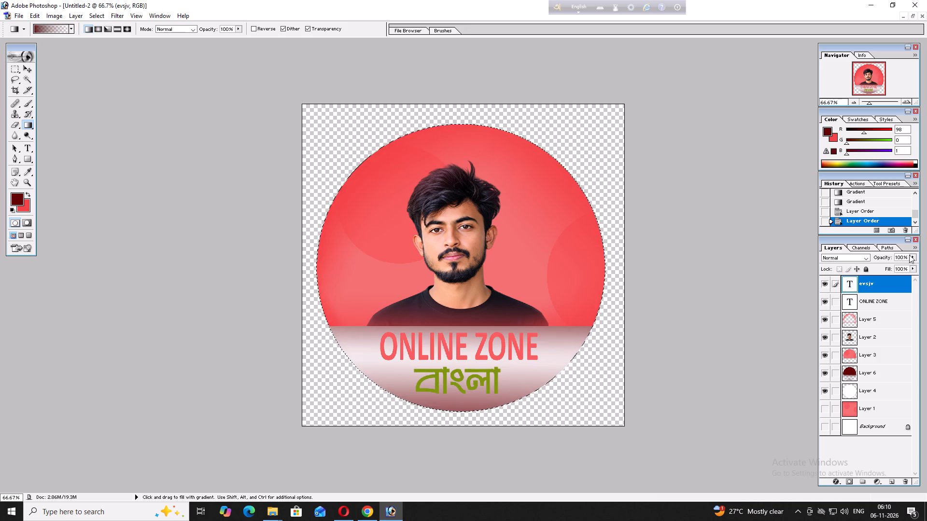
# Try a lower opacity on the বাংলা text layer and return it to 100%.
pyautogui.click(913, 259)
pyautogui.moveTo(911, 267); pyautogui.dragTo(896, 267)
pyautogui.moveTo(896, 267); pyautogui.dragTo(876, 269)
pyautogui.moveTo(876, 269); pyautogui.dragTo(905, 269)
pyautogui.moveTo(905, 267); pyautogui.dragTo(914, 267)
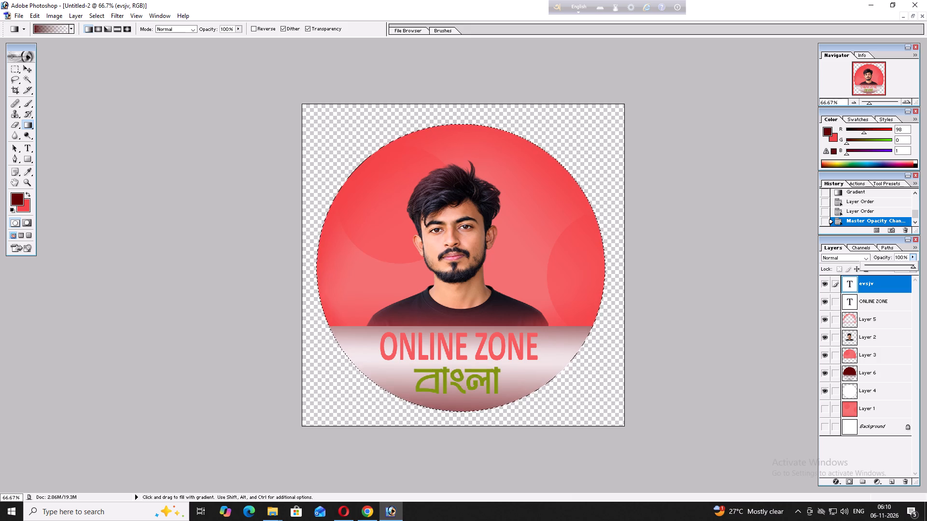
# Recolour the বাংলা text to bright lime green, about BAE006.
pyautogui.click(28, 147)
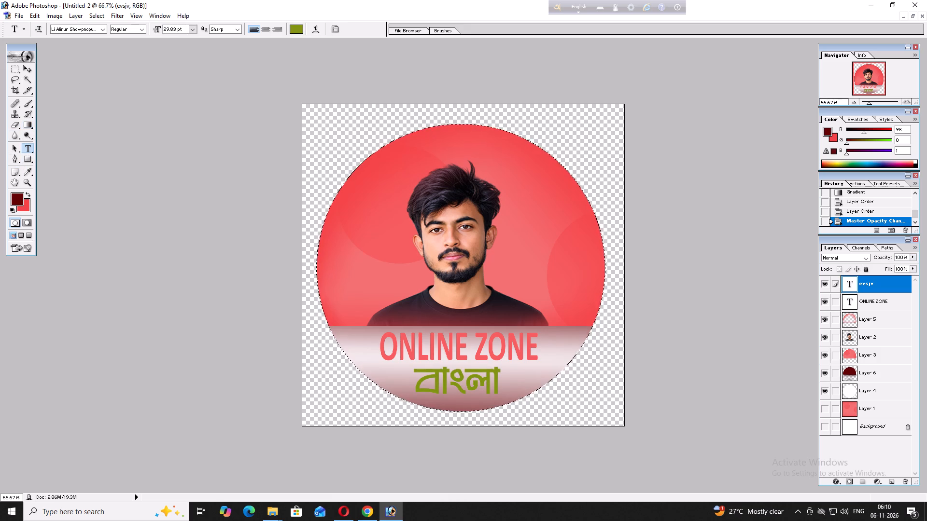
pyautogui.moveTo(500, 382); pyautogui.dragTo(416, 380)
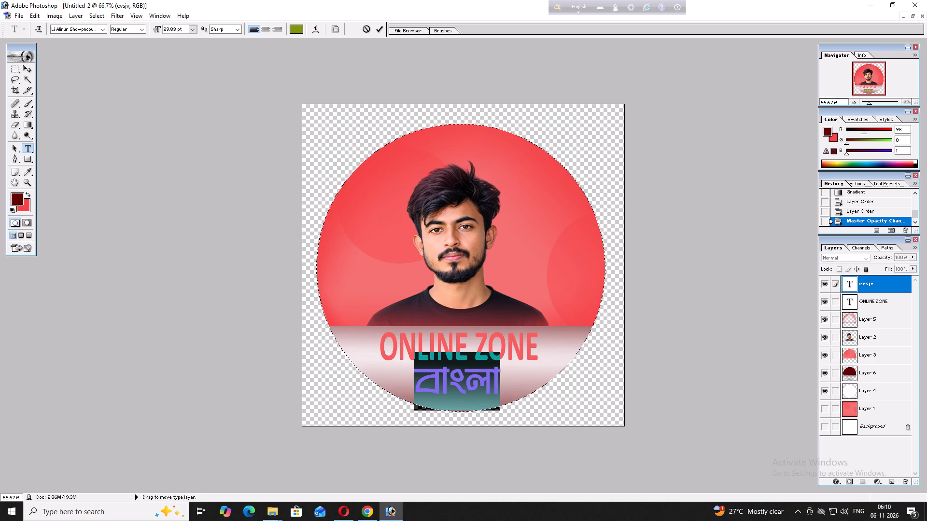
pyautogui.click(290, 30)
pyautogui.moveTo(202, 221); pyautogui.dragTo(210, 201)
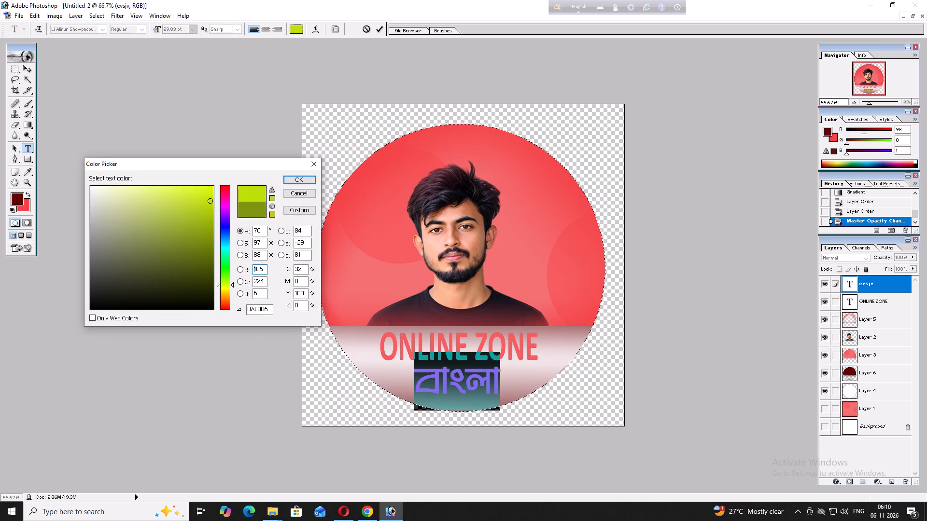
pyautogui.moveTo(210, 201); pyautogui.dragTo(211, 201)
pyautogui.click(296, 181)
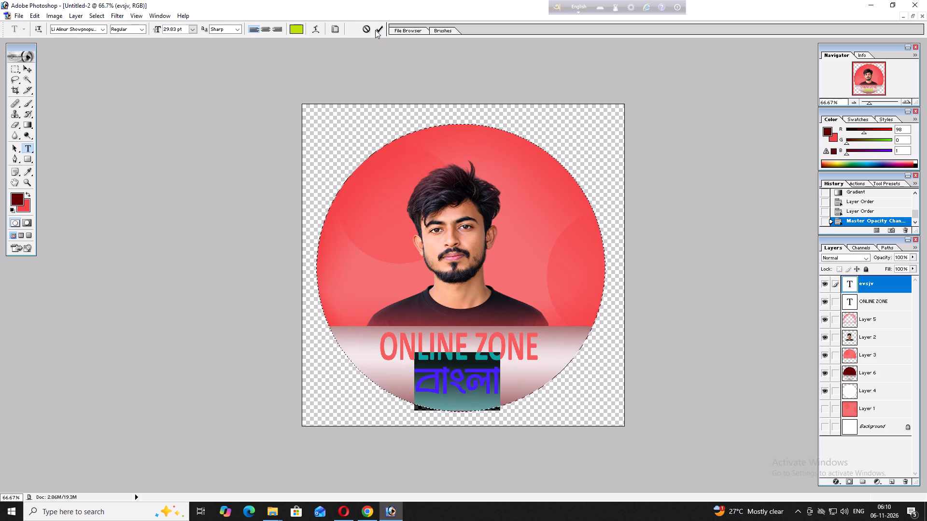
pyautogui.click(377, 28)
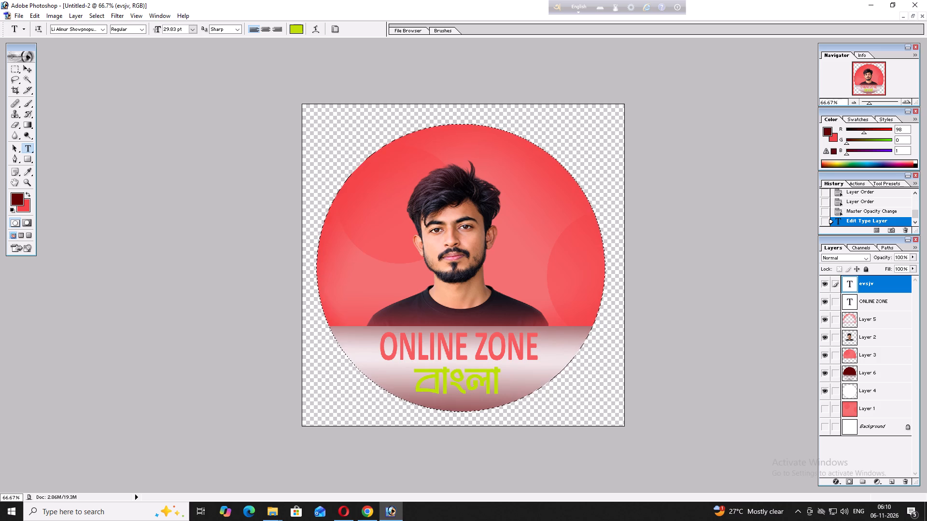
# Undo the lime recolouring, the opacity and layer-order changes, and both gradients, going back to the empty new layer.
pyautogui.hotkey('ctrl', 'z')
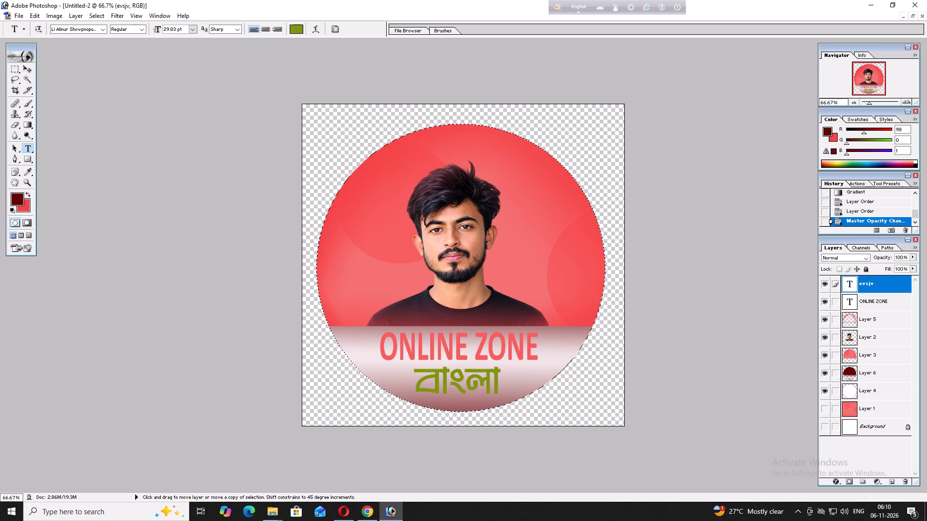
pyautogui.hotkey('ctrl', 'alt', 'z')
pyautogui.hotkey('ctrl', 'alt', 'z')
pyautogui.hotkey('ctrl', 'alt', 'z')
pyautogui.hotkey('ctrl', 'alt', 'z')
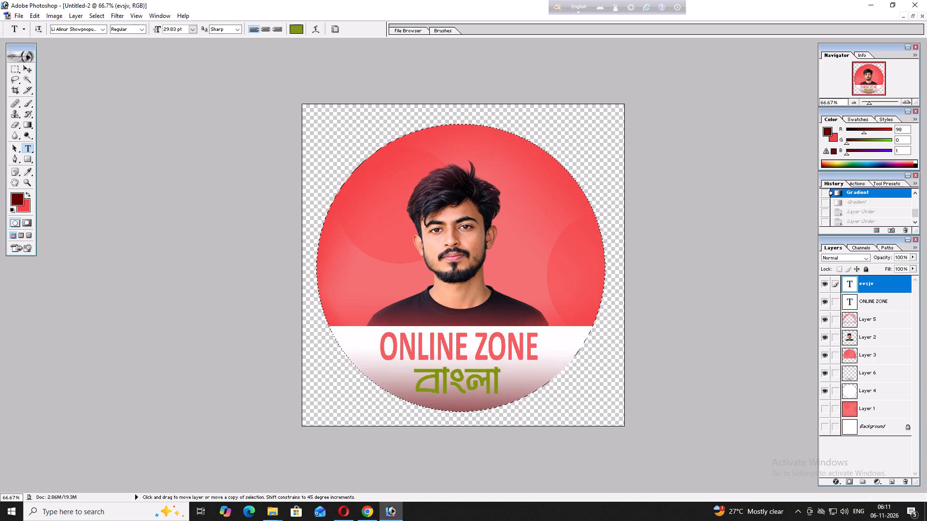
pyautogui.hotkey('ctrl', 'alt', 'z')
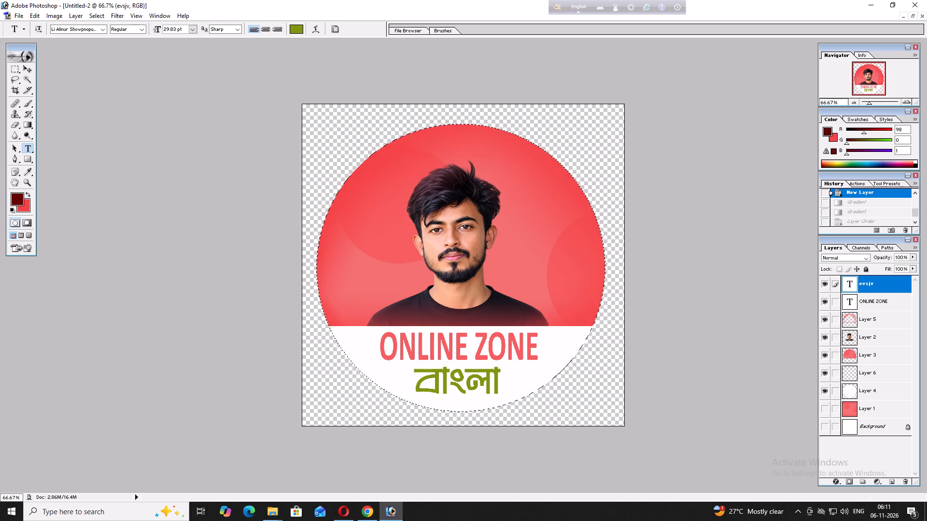
# Save the design as a layered Photoshop file named logo on the Desktop.
pyautogui.click(23, 14)
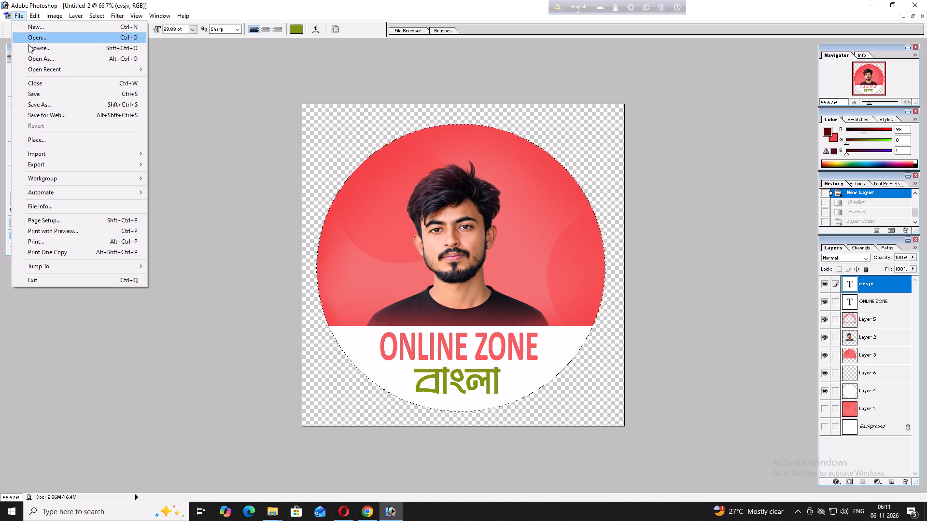
pyautogui.click(35, 105)
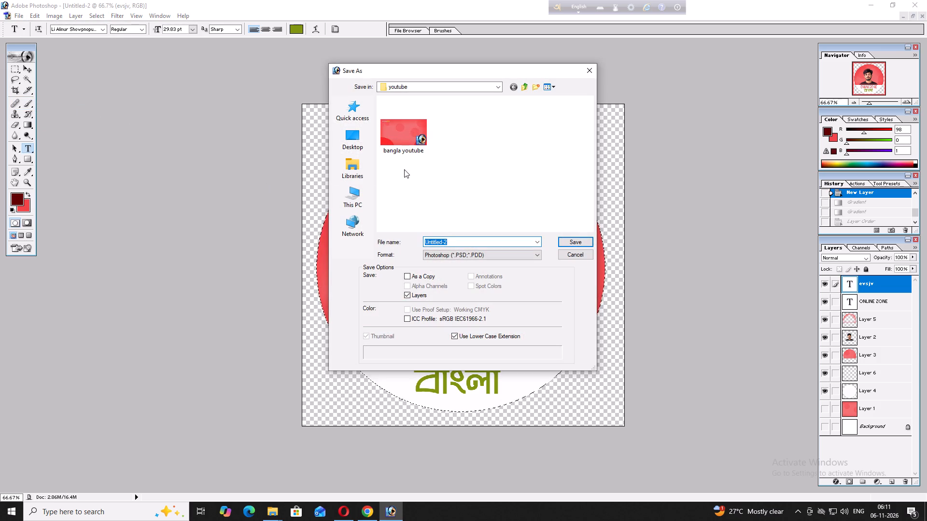
pyautogui.click(360, 145)
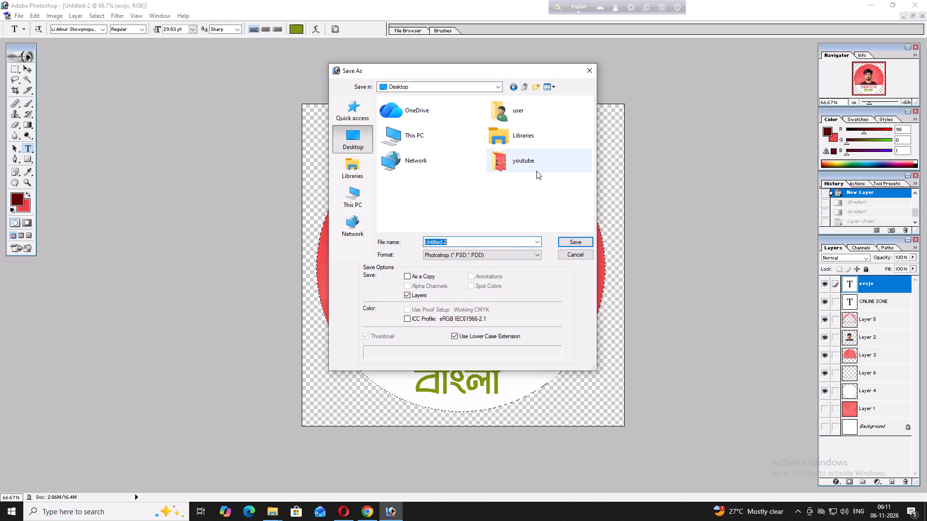
pyautogui.click(536, 170)
pyautogui.click(522, 240)
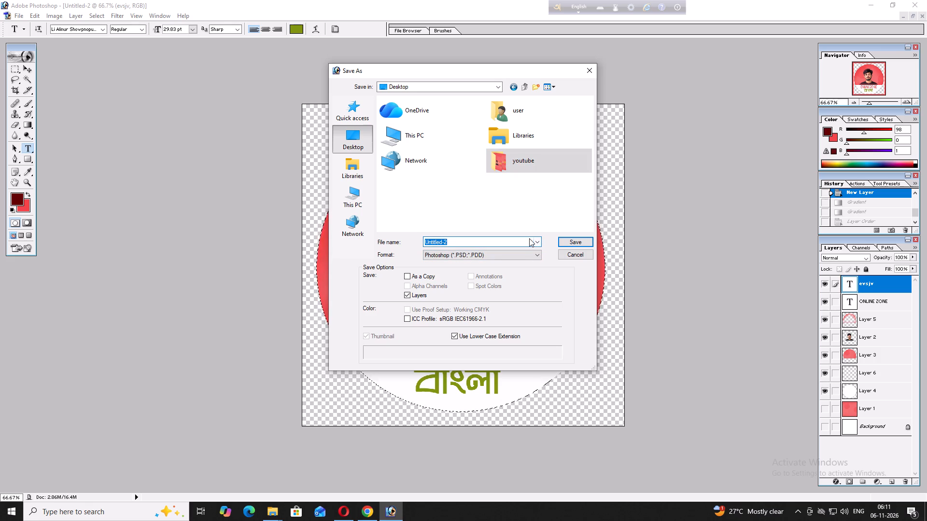
pyautogui.press('BackSpace')
pyautogui.write('lo')
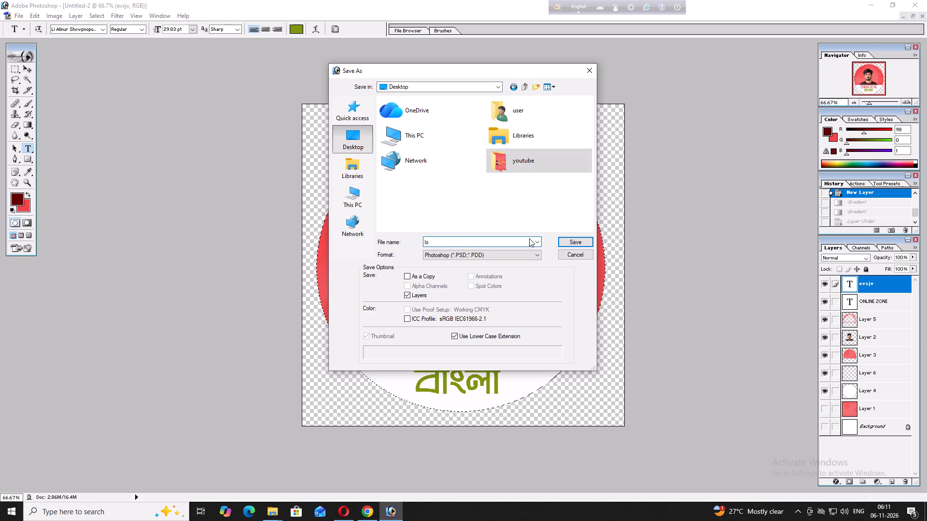
pyautogui.write('go')
pyautogui.click(579, 239)
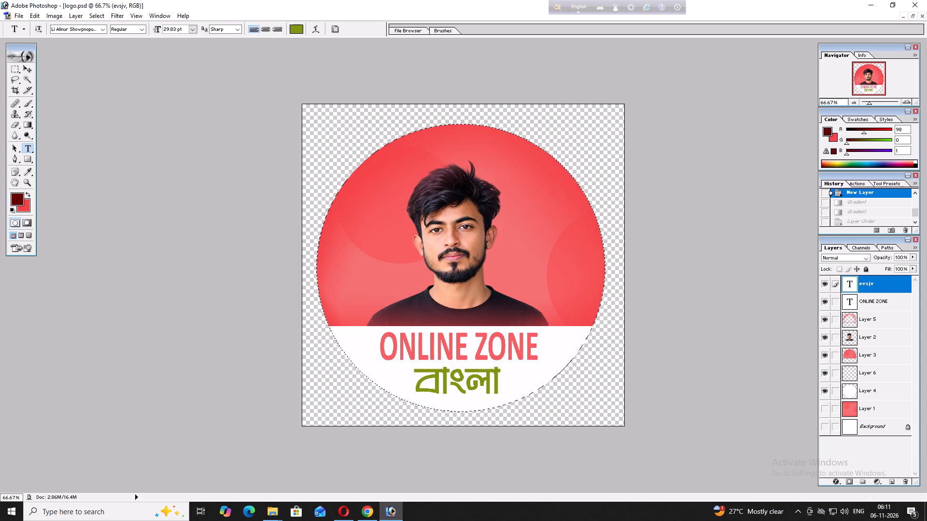
# Save a PNG copy of the design named logo1 in the Desktop's youtube folder.
pyautogui.click(18, 18)
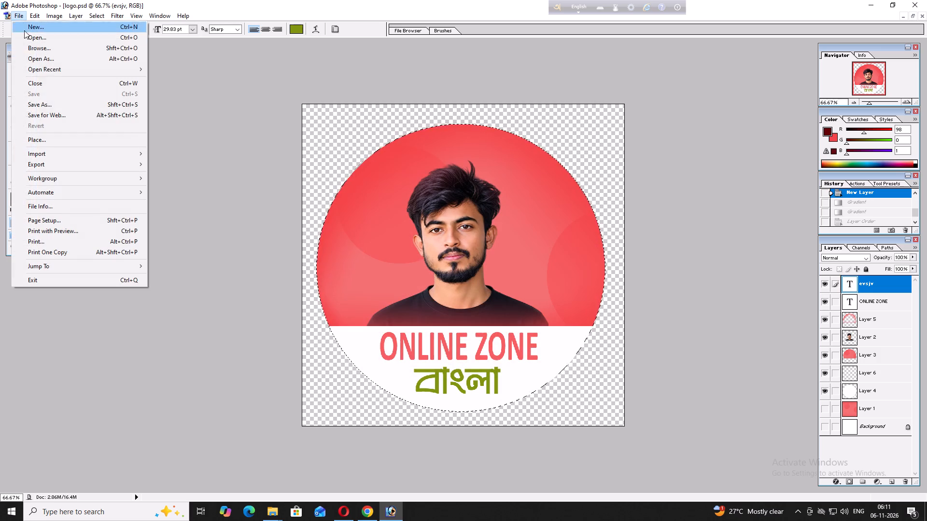
pyautogui.click(50, 101)
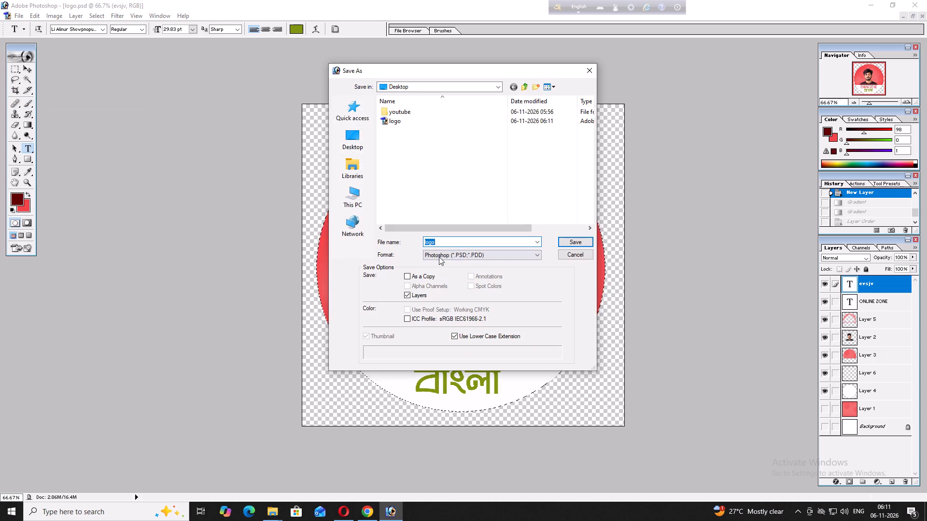
pyautogui.click(461, 240)
pyautogui.press('1')
pyautogui.doubleClick(421, 110)
pyautogui.click(510, 256)
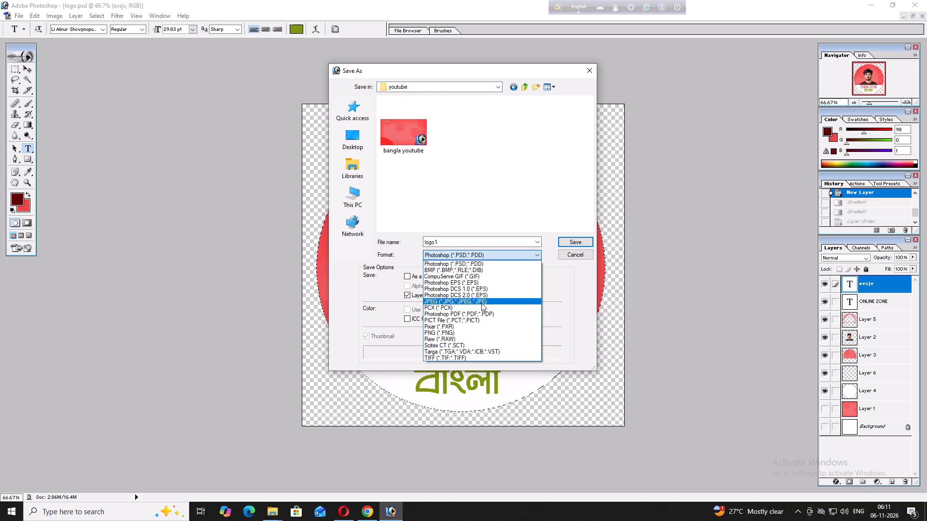
pyautogui.click(466, 332)
pyautogui.click(563, 243)
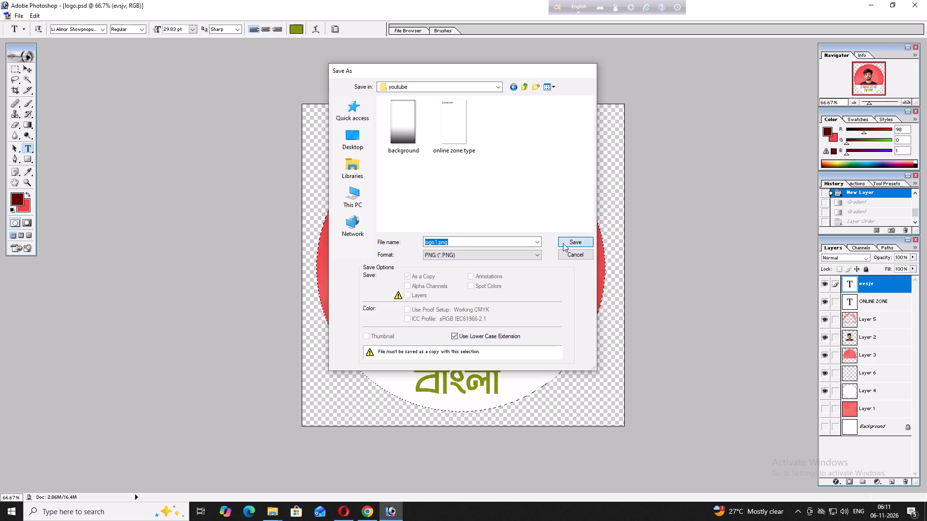
pyautogui.click(498, 247)
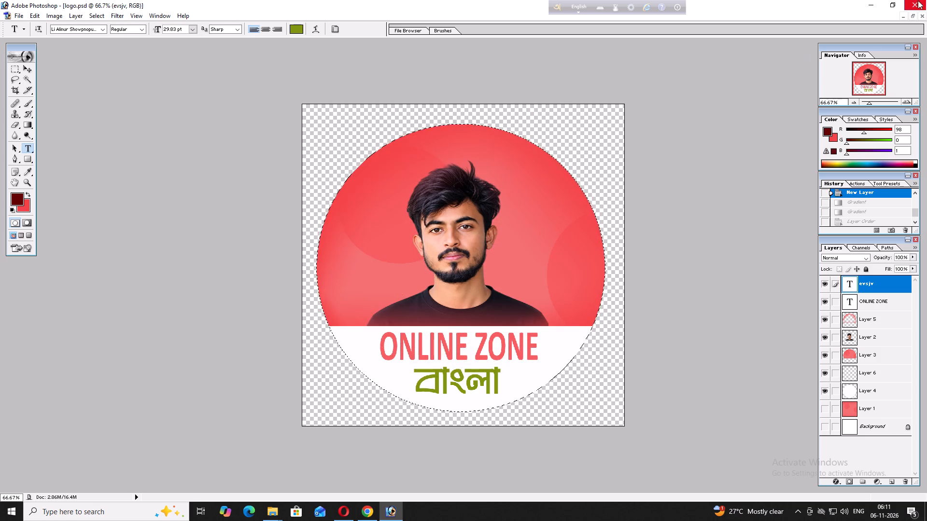
pyautogui.click(862, 0)
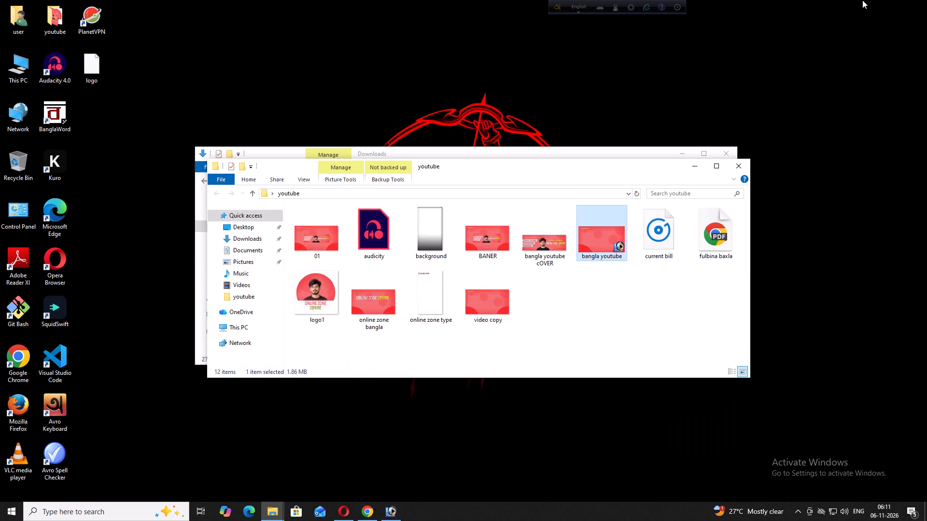
pyautogui.click(698, 163)
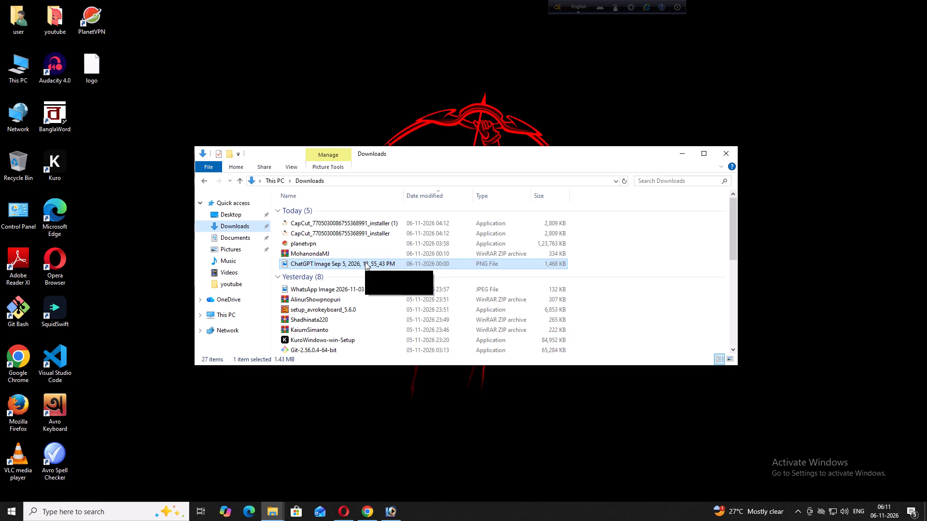
pyautogui.click(369, 520)
pyautogui.click(307, 338)
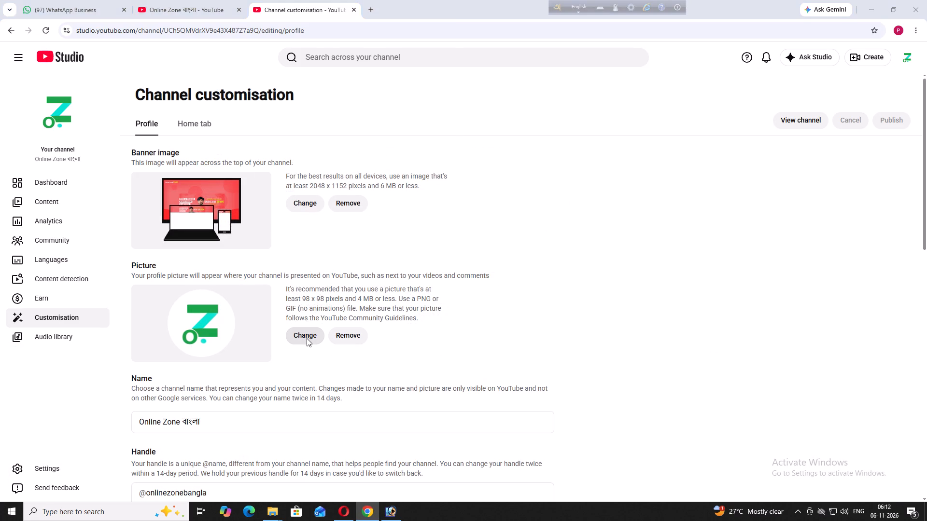
pyautogui.click(332, 84)
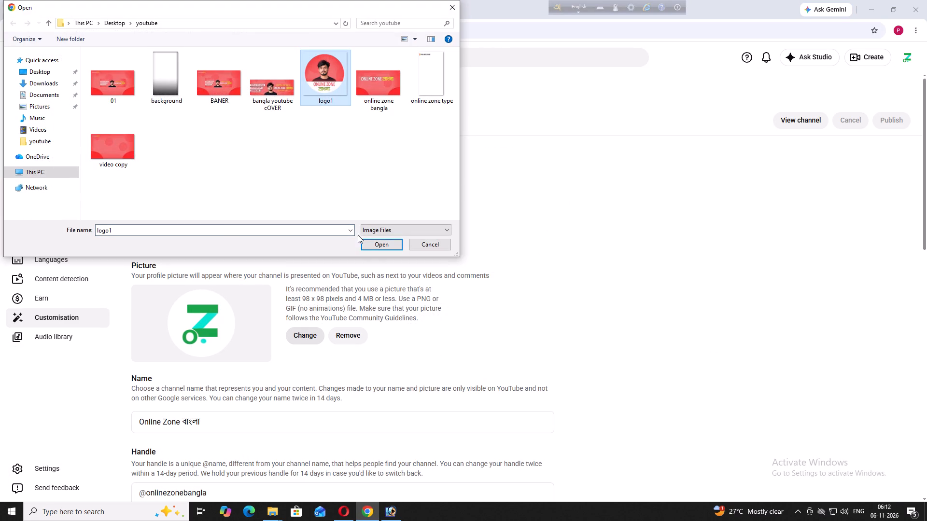
pyautogui.click(377, 247)
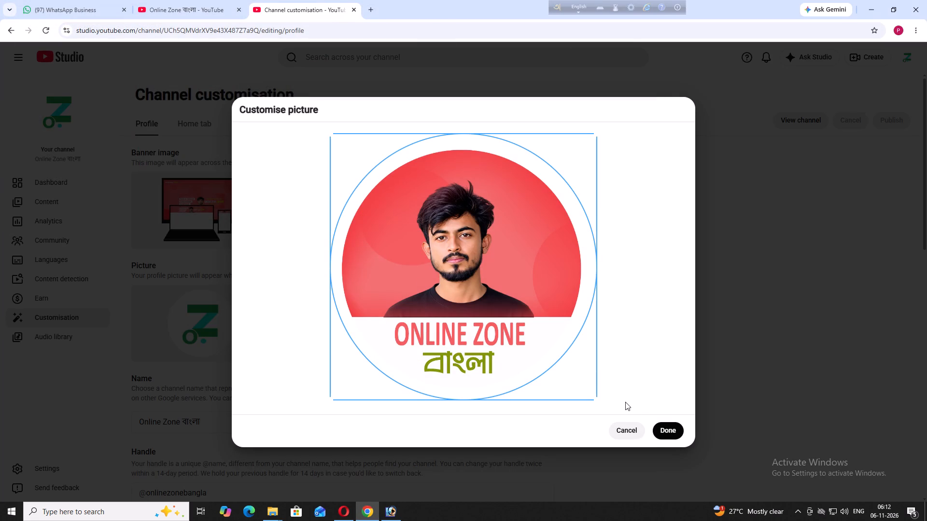
pyautogui.click(673, 433)
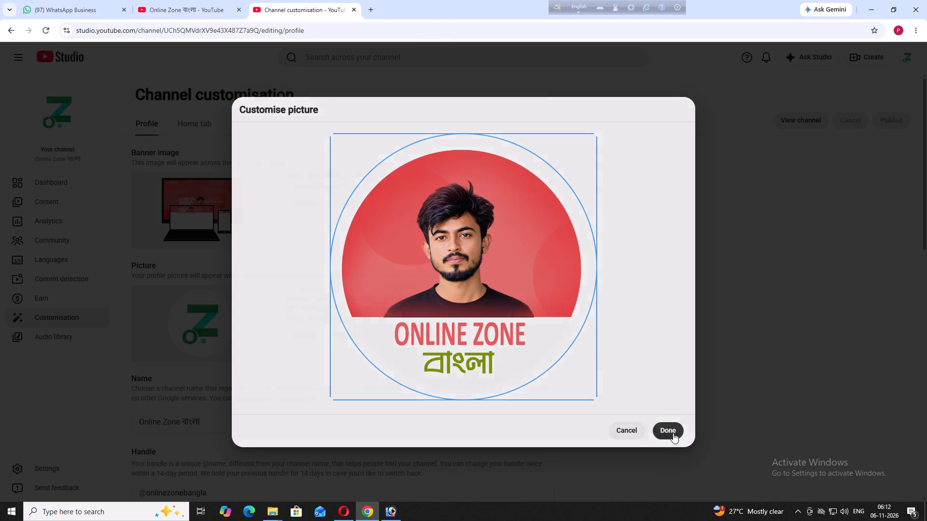